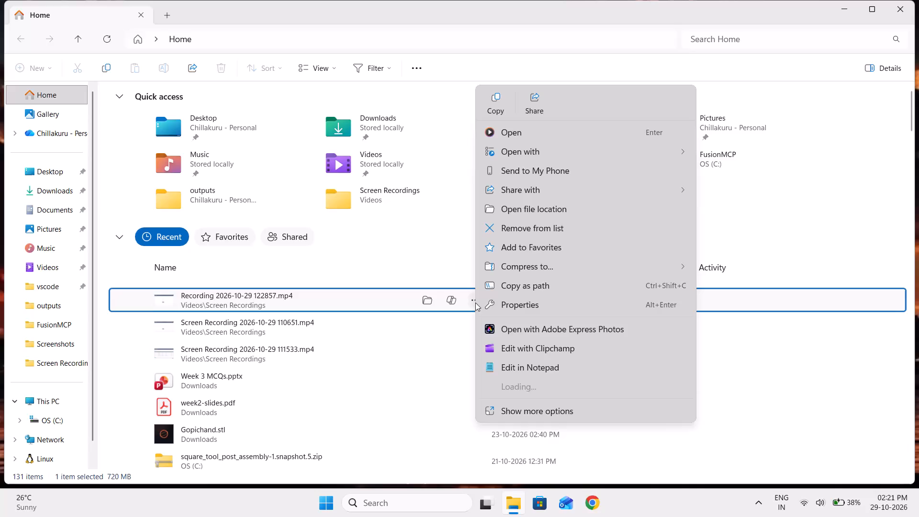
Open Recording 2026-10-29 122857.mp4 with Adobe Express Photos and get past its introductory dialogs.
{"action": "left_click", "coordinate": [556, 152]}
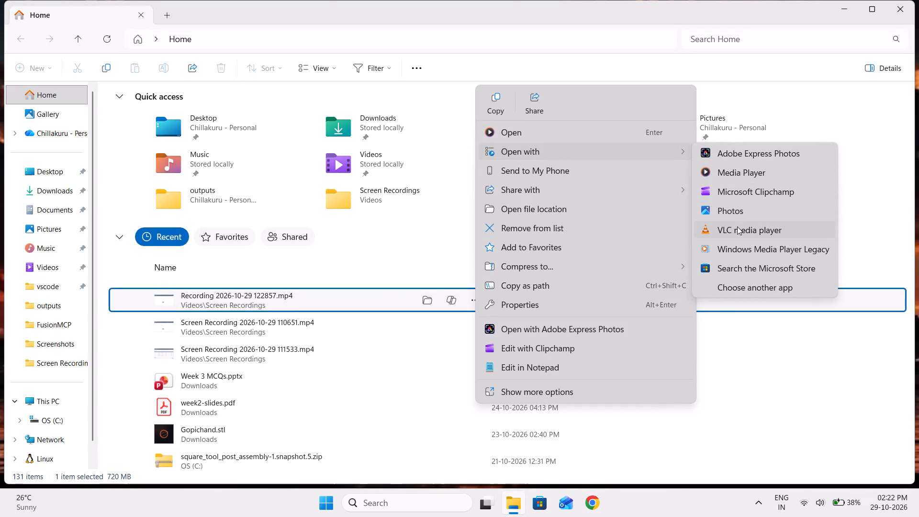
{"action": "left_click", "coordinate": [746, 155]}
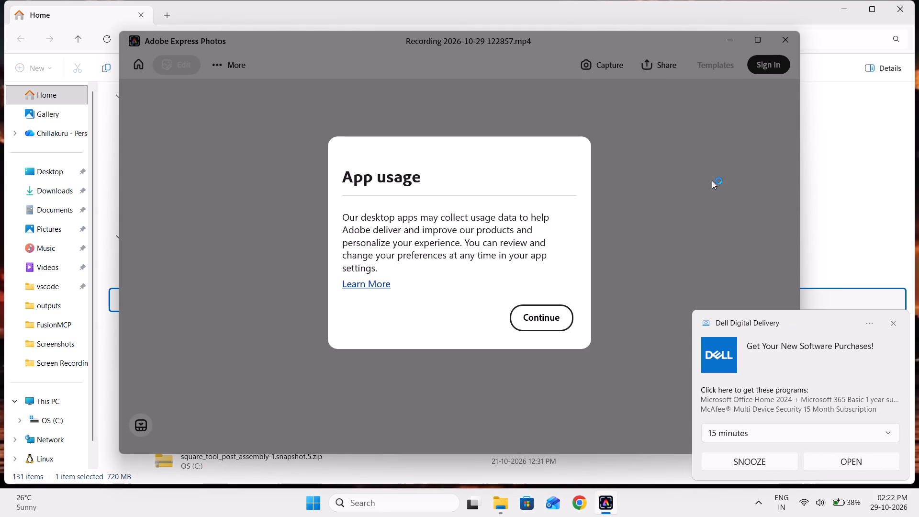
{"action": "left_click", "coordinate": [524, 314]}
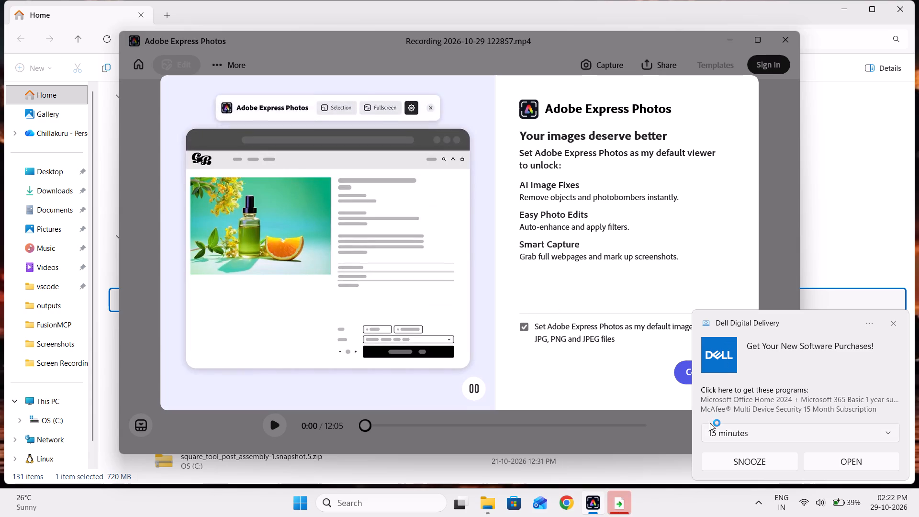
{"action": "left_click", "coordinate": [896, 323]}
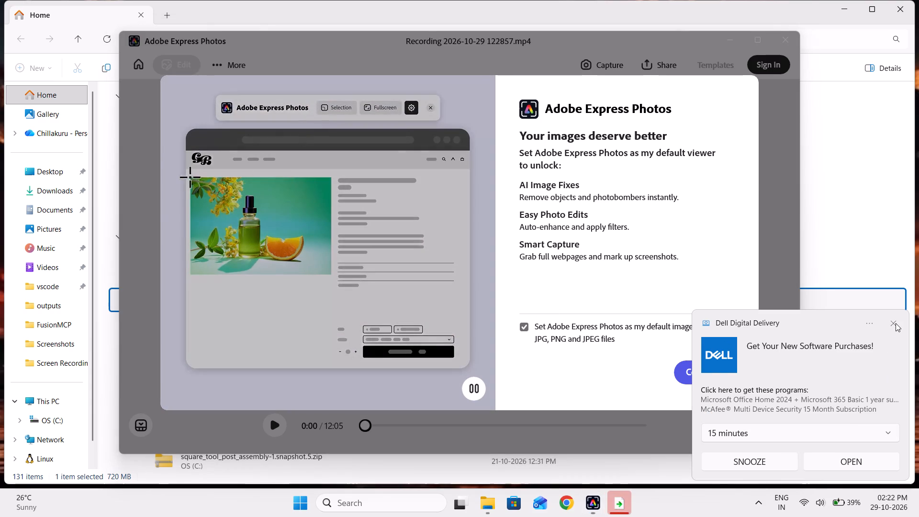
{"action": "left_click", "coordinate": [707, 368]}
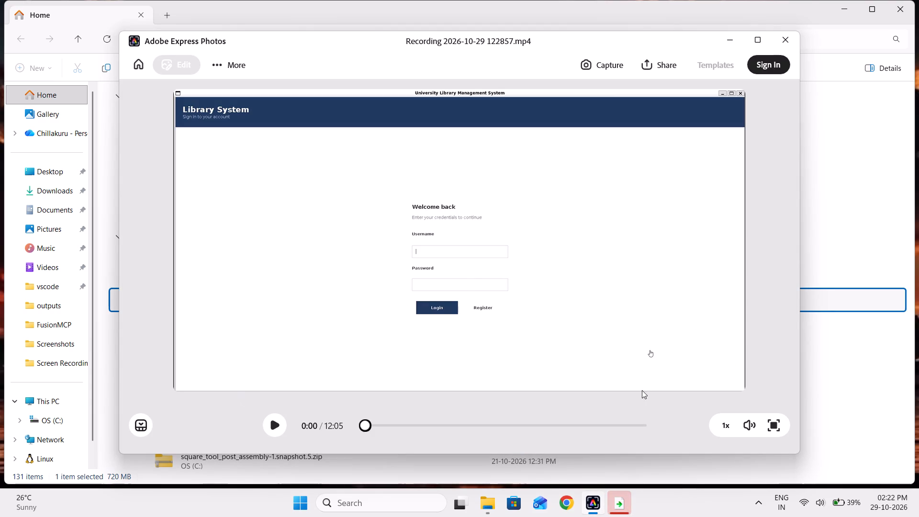
Maximize the video viewer and check its available options for a way to edit the recording.
{"action": "left_click", "coordinate": [139, 430]}
{"action": "left_click", "coordinate": [139, 430]}
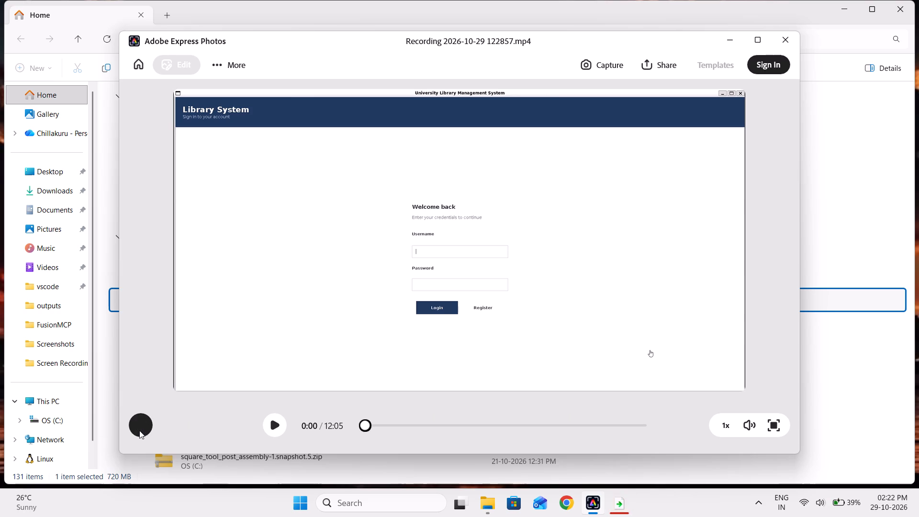
{"action": "left_click", "coordinate": [184, 65]}
{"action": "left_click", "coordinate": [210, 68]}
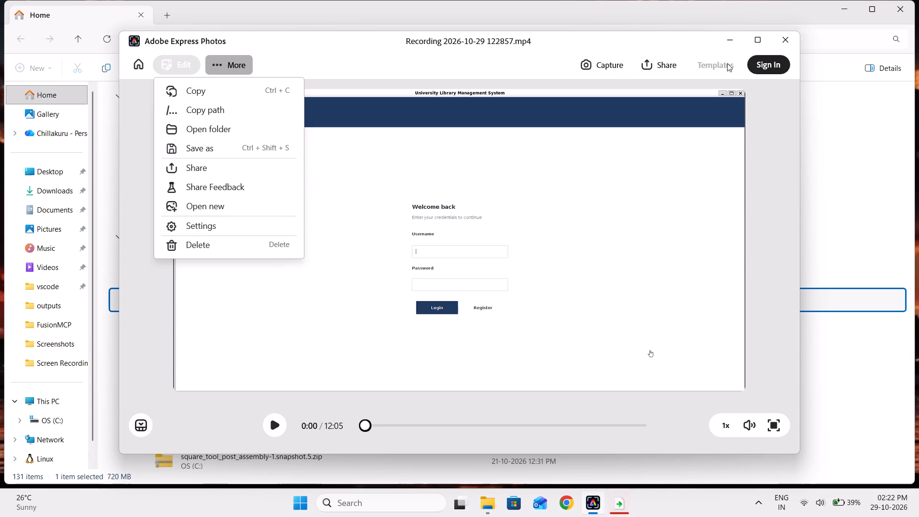
{"action": "left_click", "coordinate": [755, 40]}
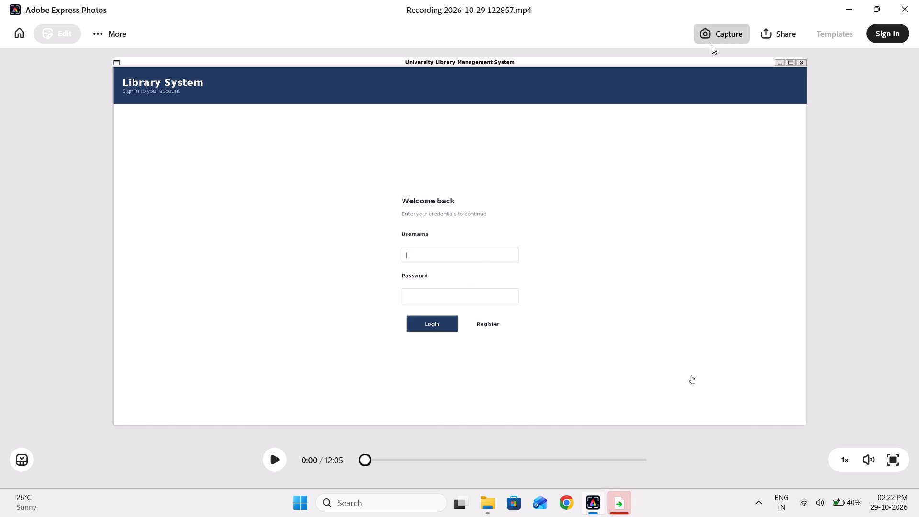
{"action": "left_click", "coordinate": [827, 31]}
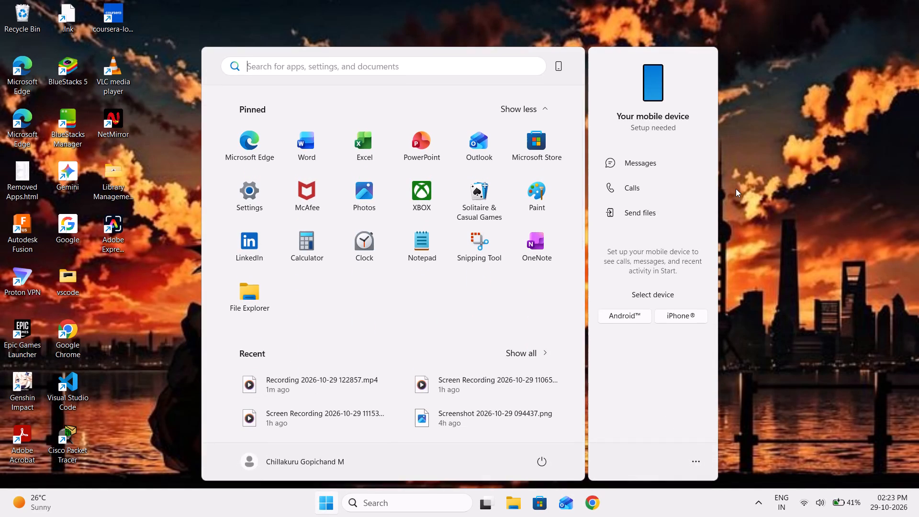
Return to File Explorer and open Recording 2026-10-29 122857.mp4 with Microsoft Clipchamp.
{"action": "key", "text": "super+1"}
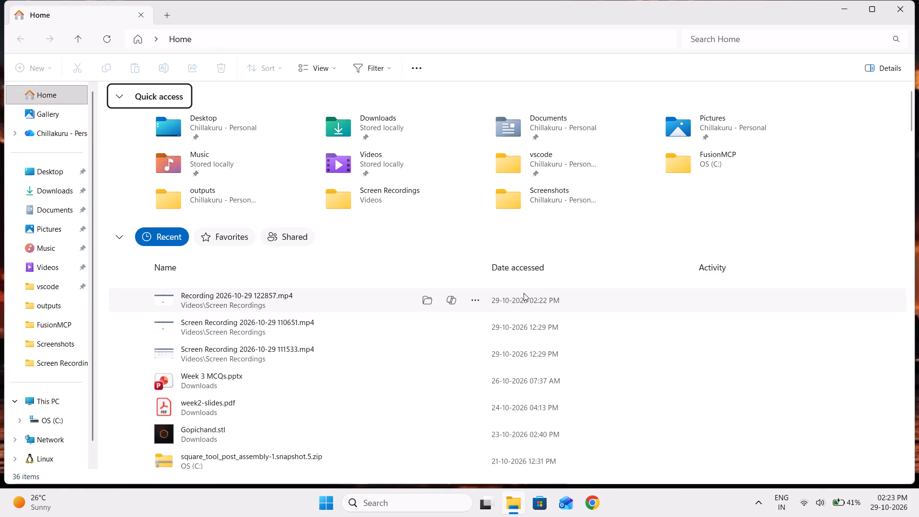
{"action": "left_click", "coordinate": [474, 295]}
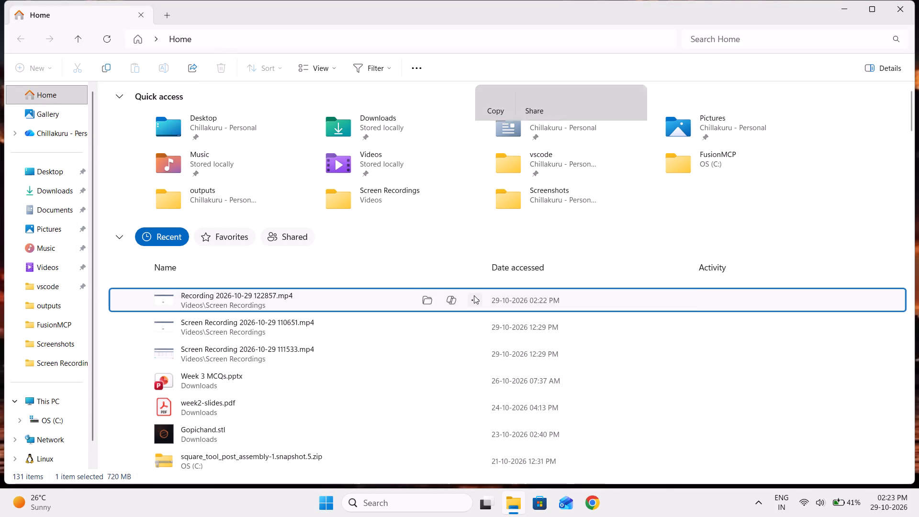
{"action": "left_click", "coordinate": [550, 149]}
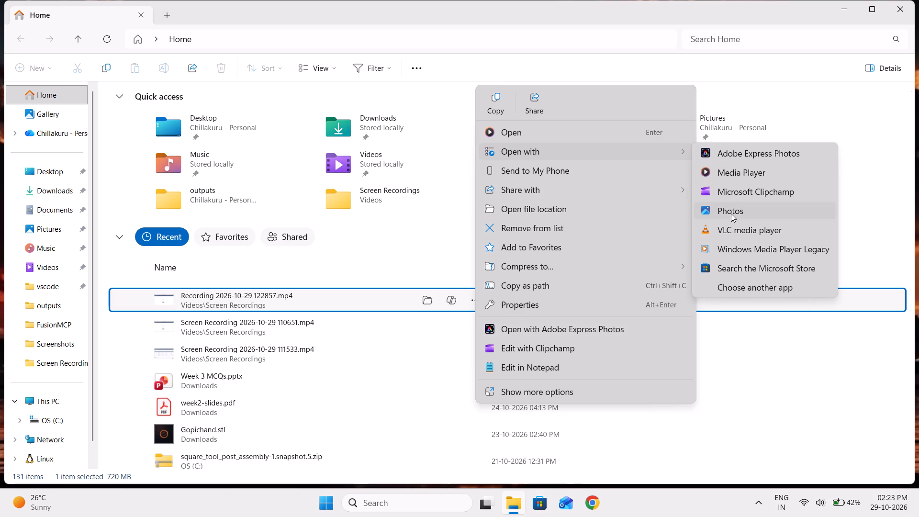
{"action": "left_click", "coordinate": [747, 193]}
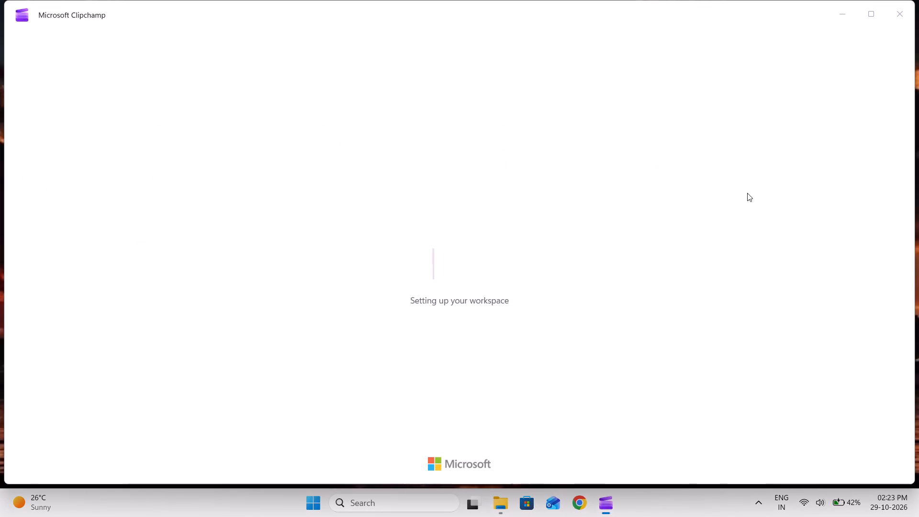
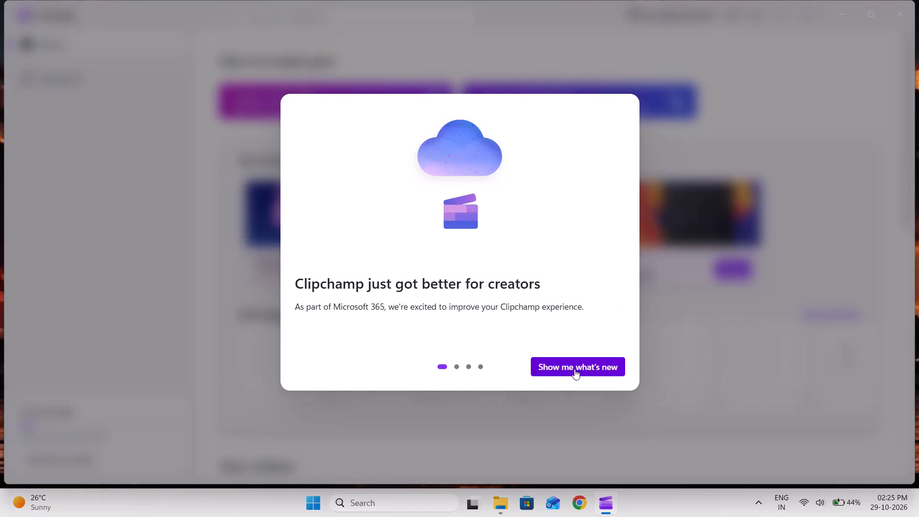
Go through the what's-new introduction to its end and let the recording open in the video editor.
{"action": "left_click", "coordinate": [551, 365]}
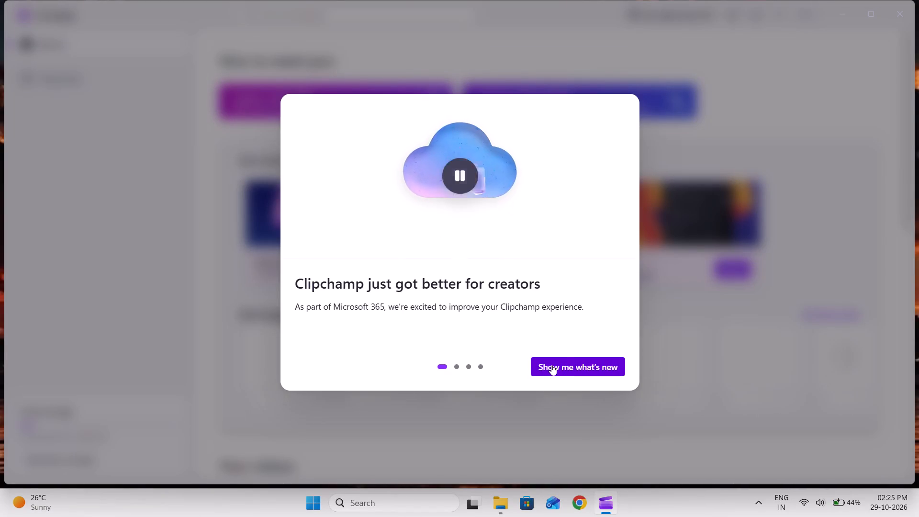
{"action": "left_click", "coordinate": [589, 362]}
{"action": "left_click", "coordinate": [589, 362]}
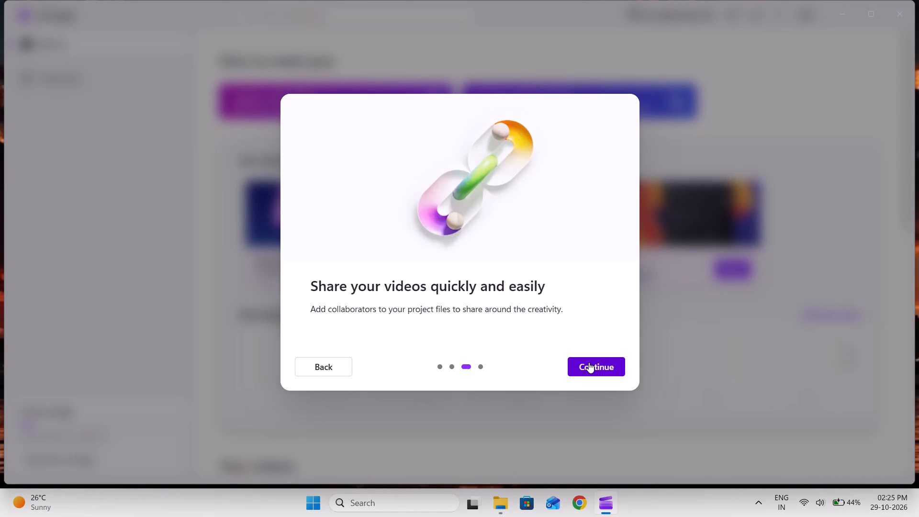
{"action": "left_click", "coordinate": [589, 362]}
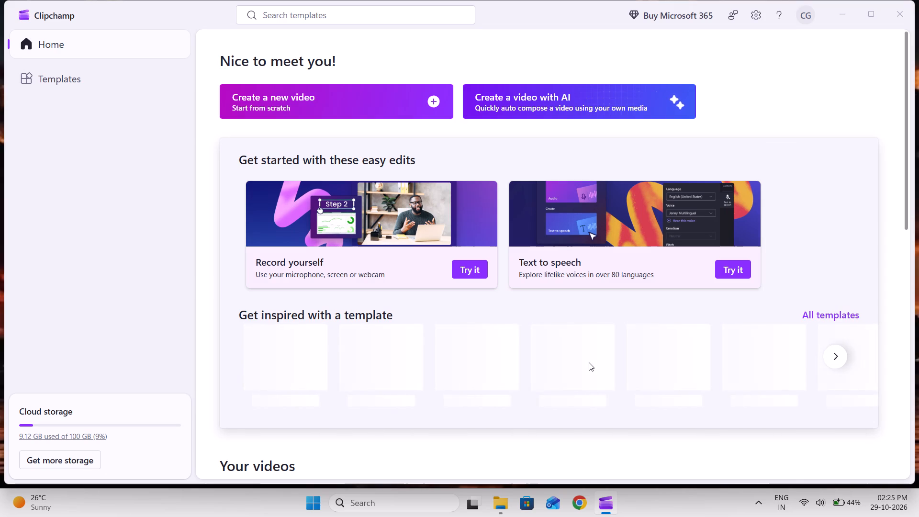
{"action": "scroll", "coordinate": [589, 362], "scroll_direction": "down", "scroll_amount": 2}
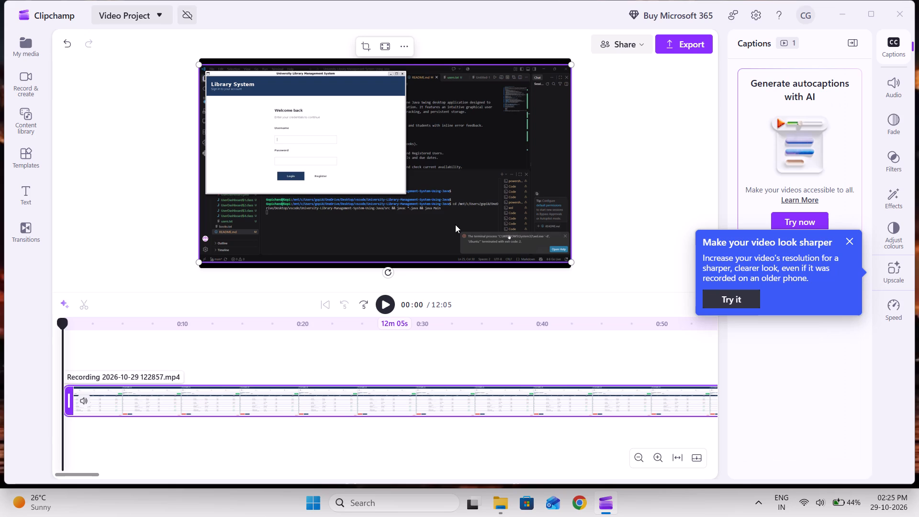
Scrub through the recording's timeline from start to end, then back to 8:50, examining the footage at different times.
{"action": "left_click", "coordinate": [477, 390]}
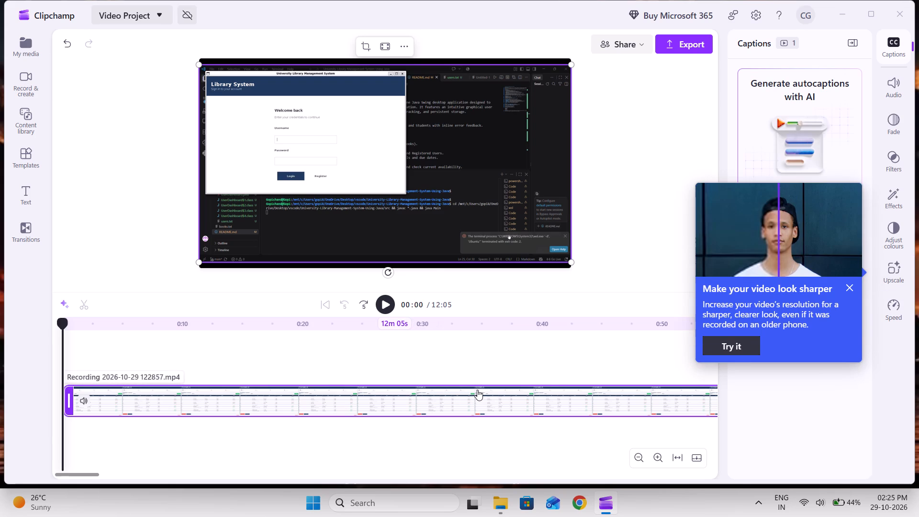
{"action": "left_click", "coordinate": [278, 407]}
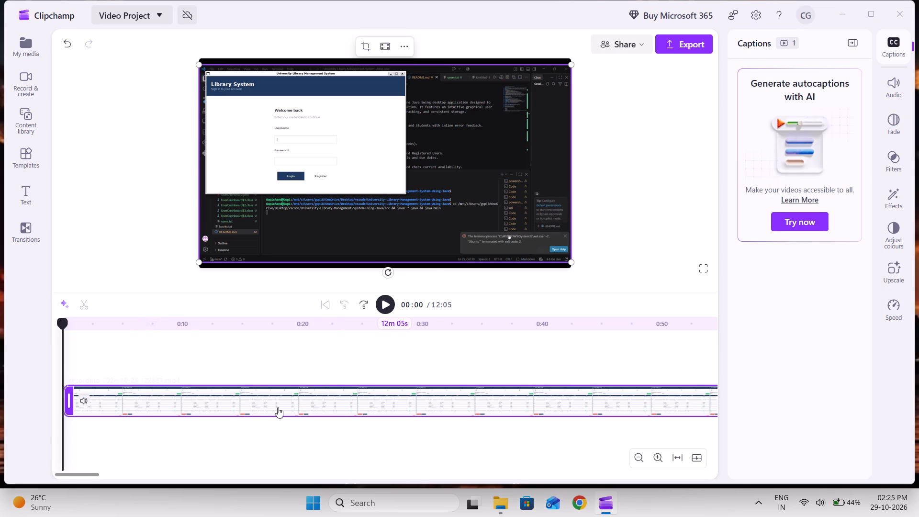
{"action": "left_click", "coordinate": [278, 407]}
{"action": "left_click_drag", "start_coordinate": [64, 326], "coordinate": [412, 345]}
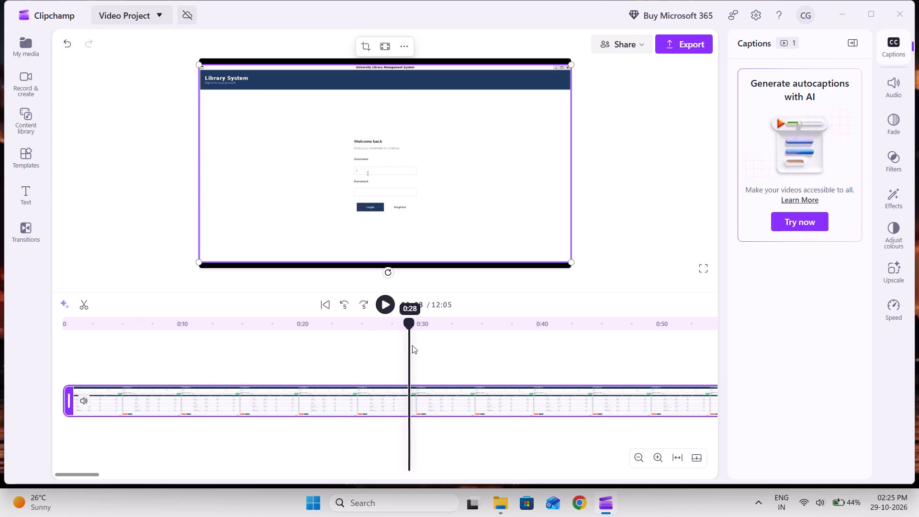
{"action": "left_click_drag", "start_coordinate": [412, 345], "coordinate": [567, 320]}
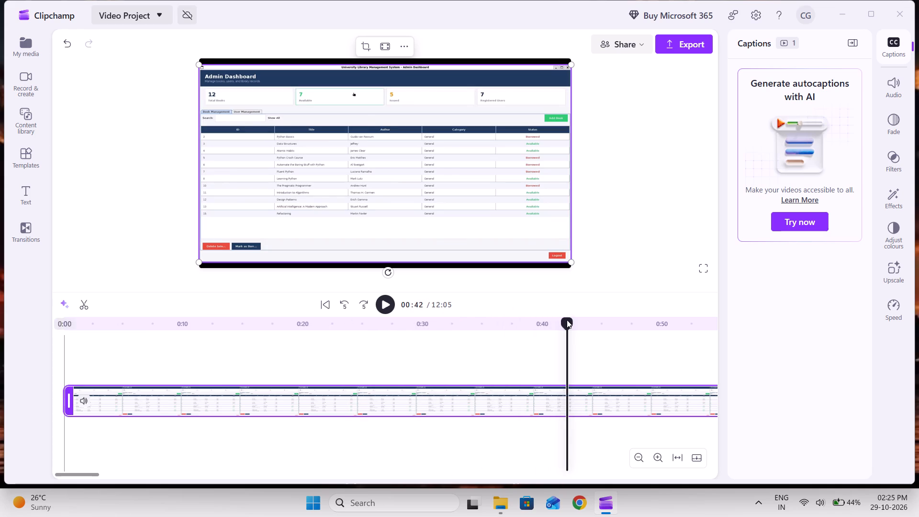
{"action": "scroll", "coordinate": [499, 337], "scroll_direction": "left", "scroll_amount": 20}
{"action": "scroll", "coordinate": [499, 337], "scroll_direction": "left", "scroll_amount": 5}
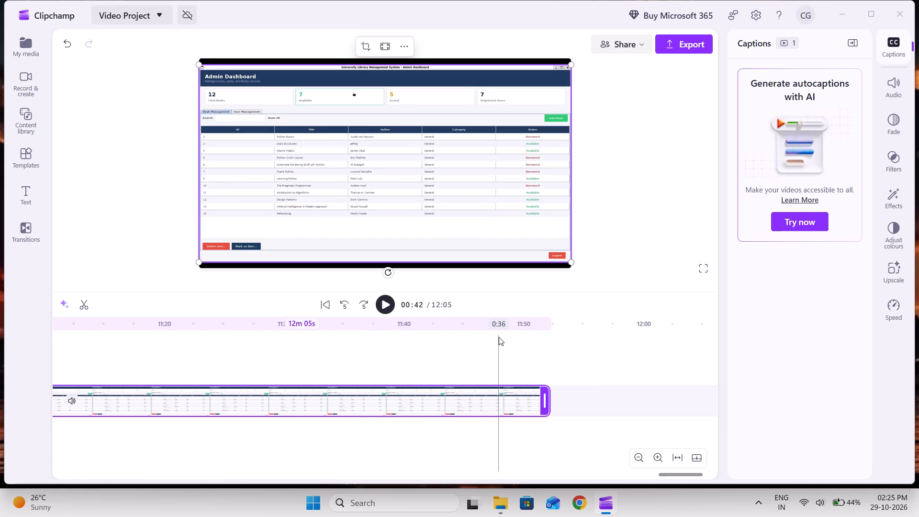
{"action": "scroll", "coordinate": [499, 337], "scroll_direction": "left", "scroll_amount": 6}
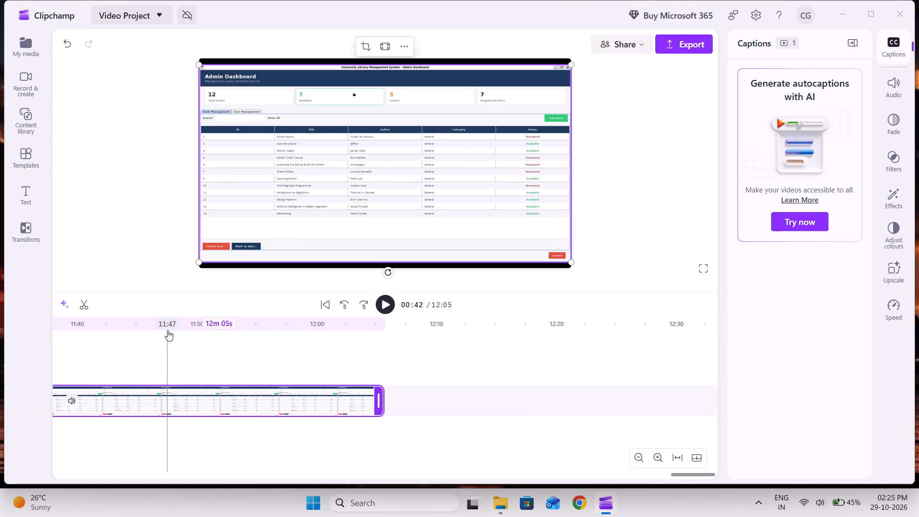
{"action": "left_click", "coordinate": [168, 330]}
{"action": "scroll", "coordinate": [129, 346], "scroll_direction": "right", "scroll_amount": 1}
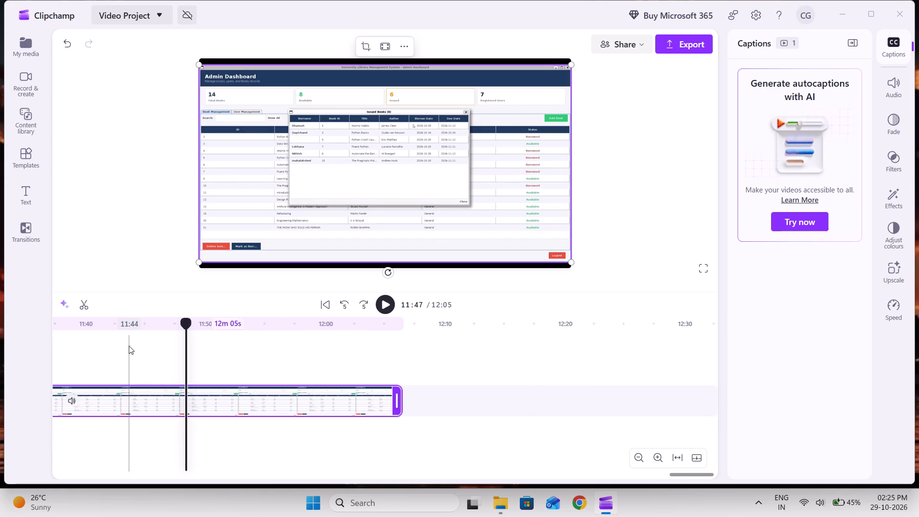
{"action": "scroll", "coordinate": [129, 346], "scroll_direction": "right", "scroll_amount": 2}
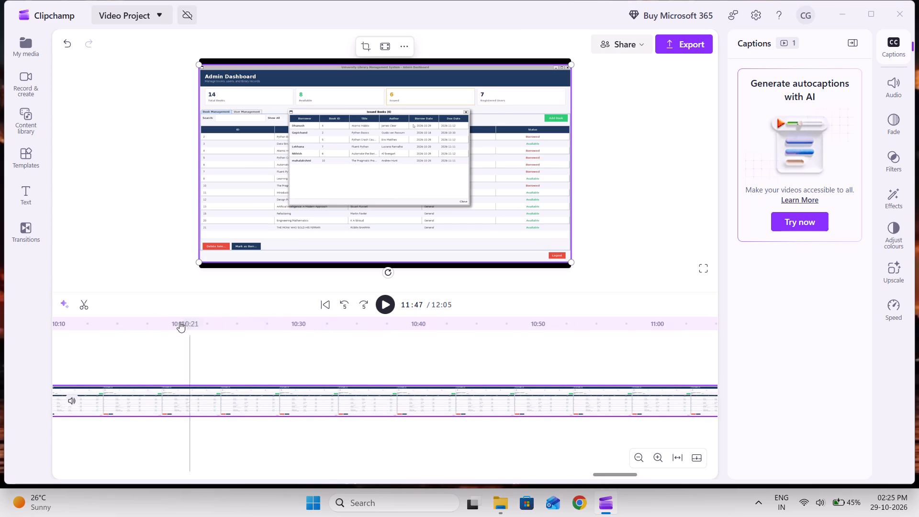
{"action": "scroll", "coordinate": [112, 319], "scroll_direction": "right", "scroll_amount": 4}
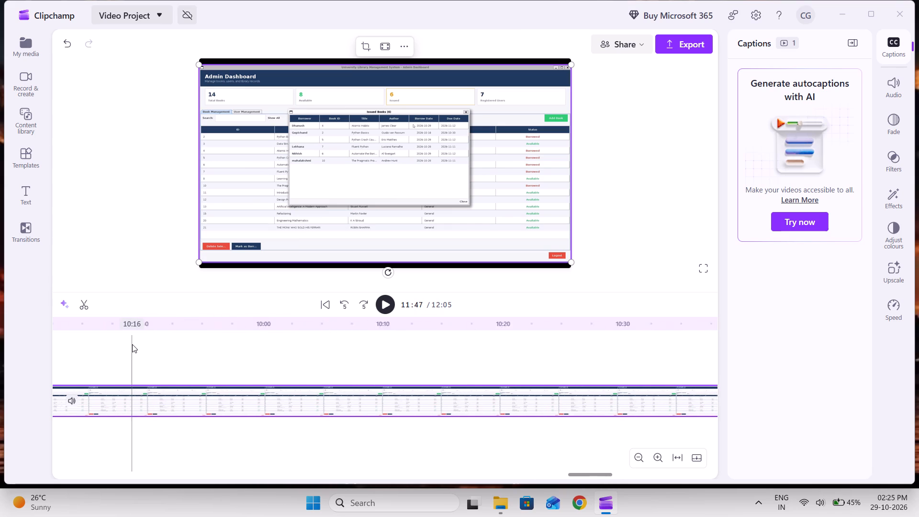
{"action": "scroll", "coordinate": [132, 344], "scroll_direction": "right", "scroll_amount": 3}
{"action": "left_click", "coordinate": [179, 343]}
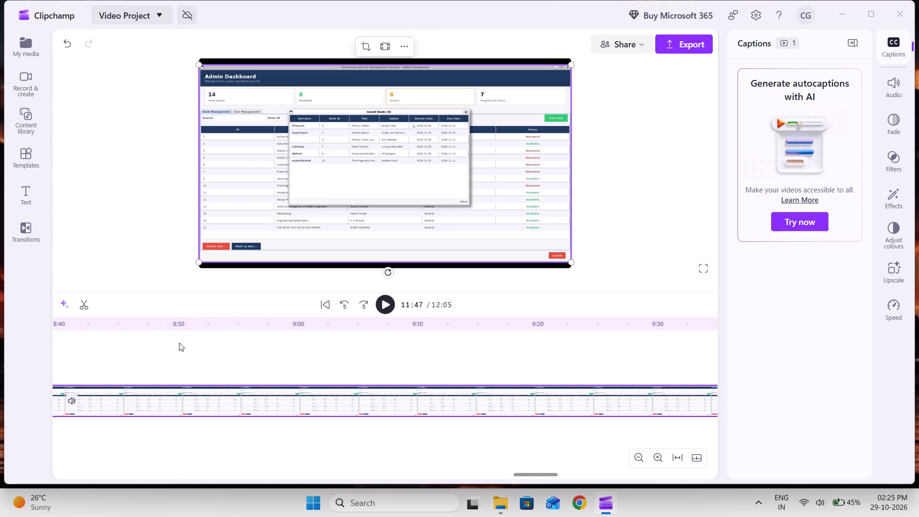
Play the recording from 9:19, step back to the low-battery alert over the Admin Dashboard, and pause at 9:15.
{"action": "left_click", "coordinate": [534, 348]}
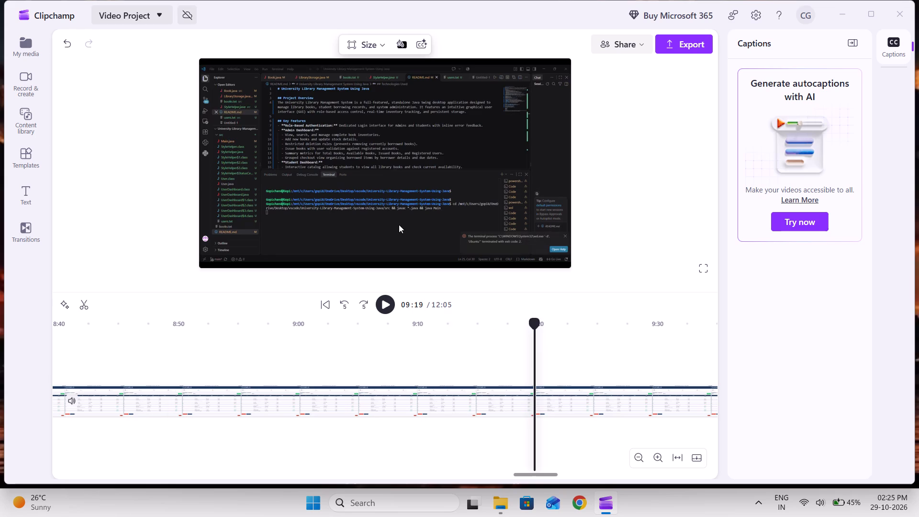
{"action": "left_click", "coordinate": [389, 301]}
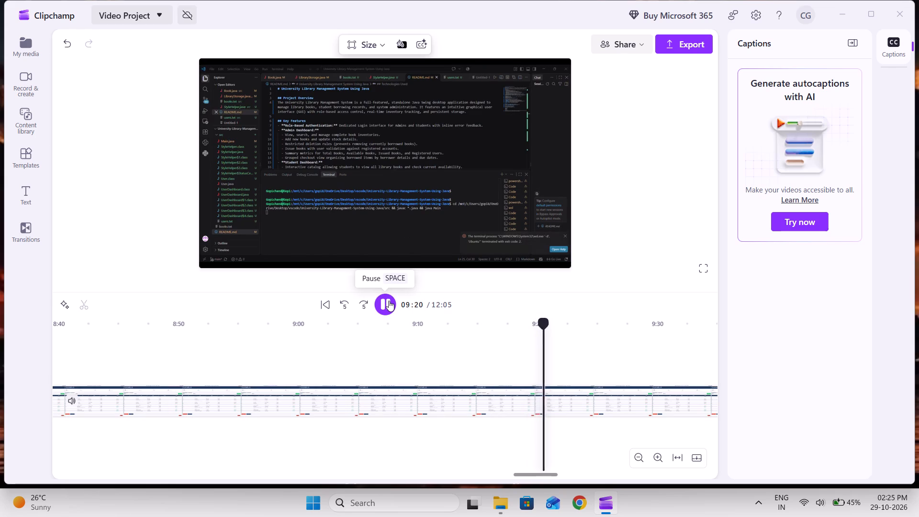
{"action": "key", "text": "Left"}
{"action": "key", "text": "Left"}
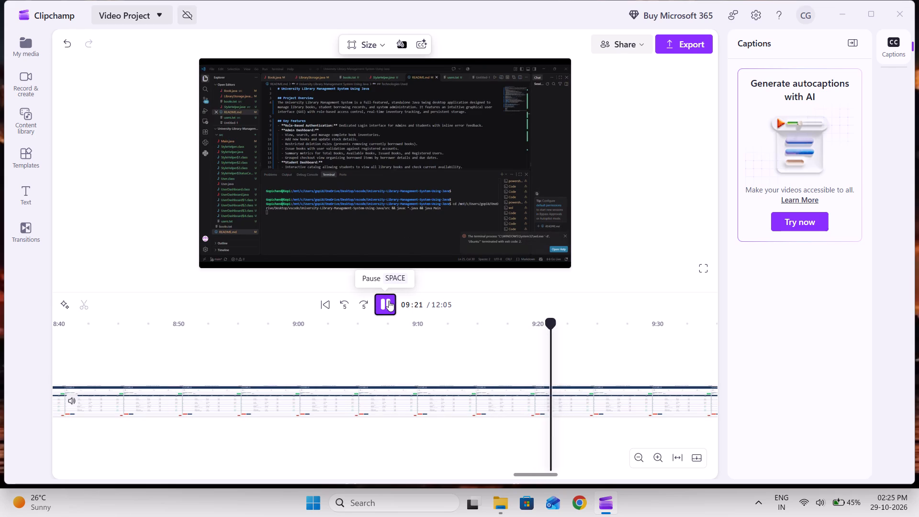
{"action": "key", "text": "Left"}
{"action": "key", "text": "Left"}
{"action": "key", "text": "Left"}
{"action": "key", "text": "Left"}
{"action": "key", "text": "Left"}
{"action": "key", "text": "Left"}
{"action": "key", "text": "Left"}
{"action": "key", "text": "Left"}
{"action": "key", "text": "Left"}
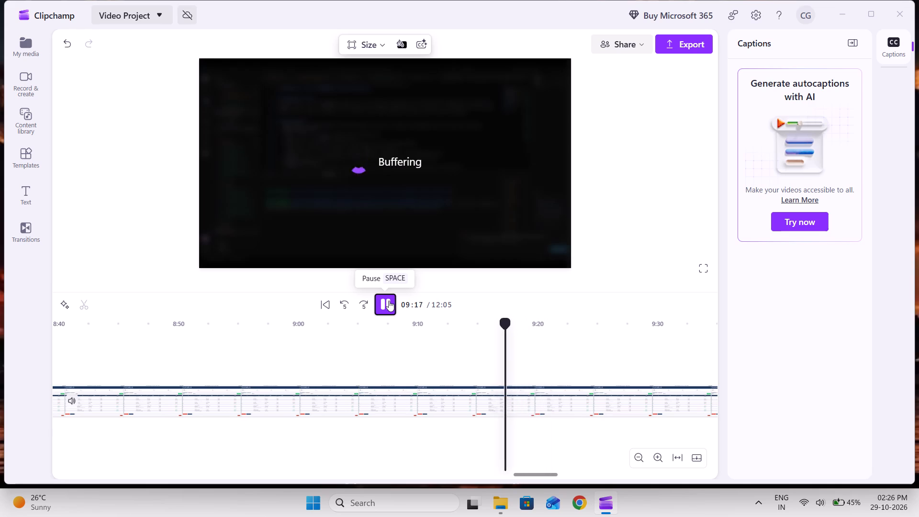
{"action": "key", "text": "Left"}
{"action": "key", "text": "Left"}
{"action": "key", "text": "Left"}
{"action": "key", "text": "Left"}
{"action": "key", "text": "Left"}
{"action": "key", "text": "Left"}
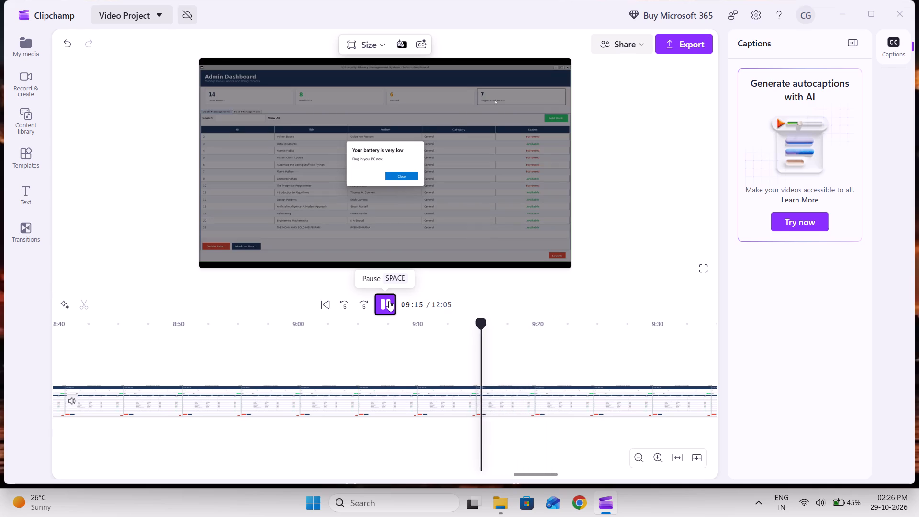
{"action": "key", "text": "Left"}
{"action": "key", "text": "space"}
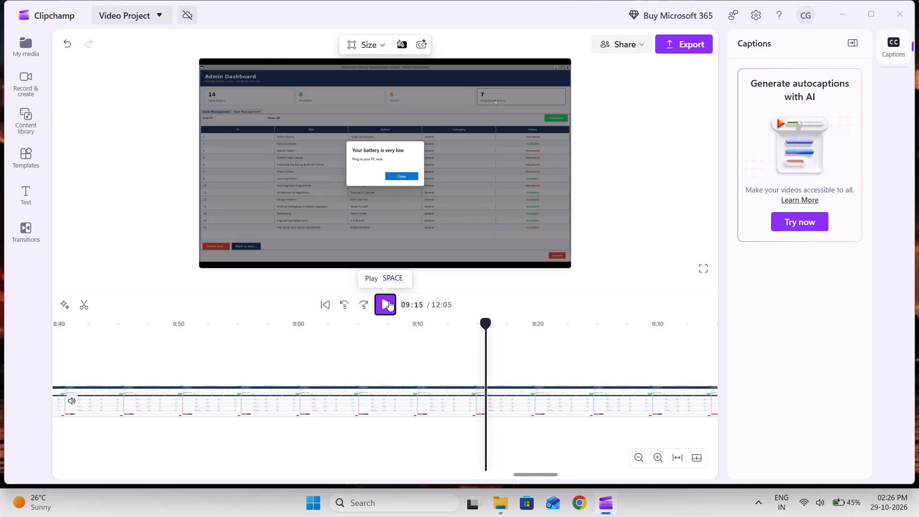
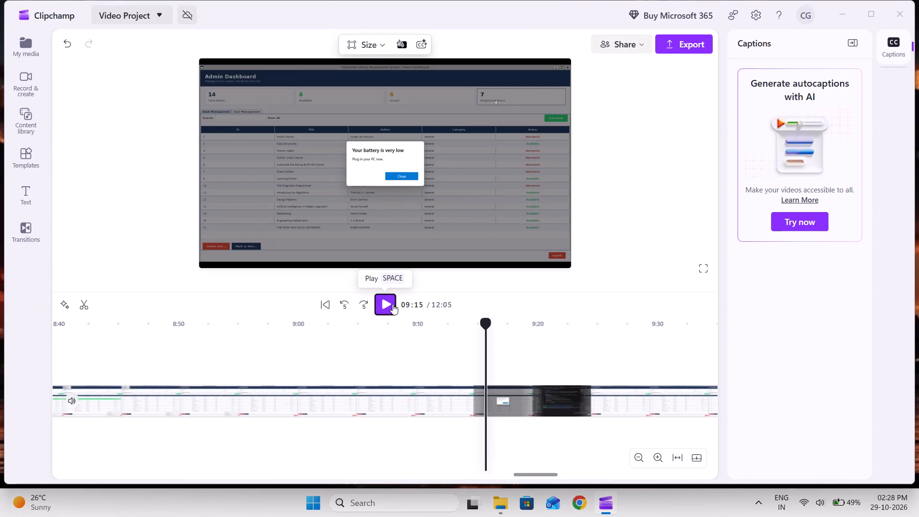
Connect the paired TOUCHTEK EXCLUSIVE SERIES headset over Bluetooth from the Windows quick settings.
{"action": "left_click", "coordinate": [832, 508]}
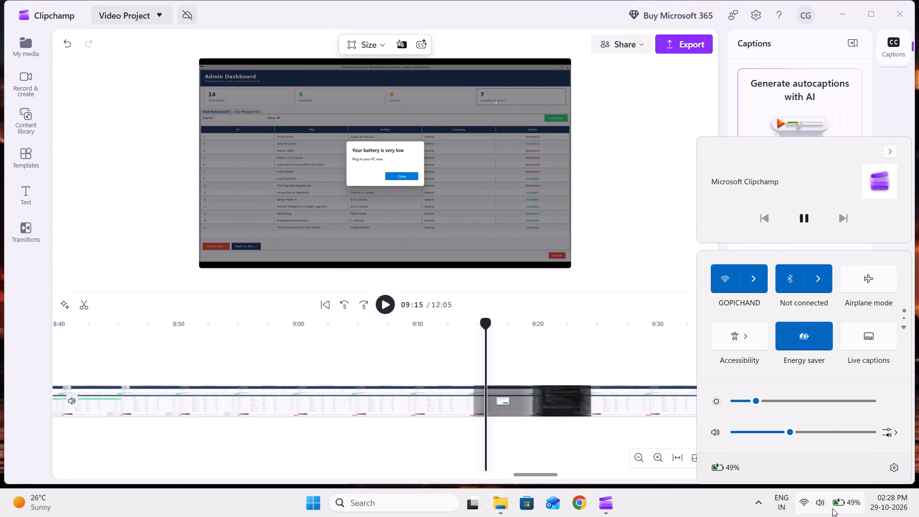
{"action": "left_click", "coordinate": [807, 282]}
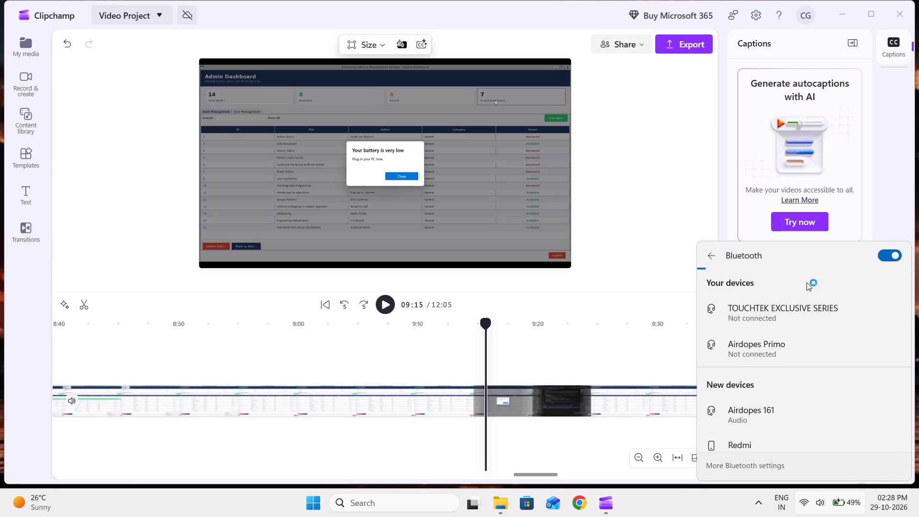
{"action": "left_click", "coordinate": [812, 313]}
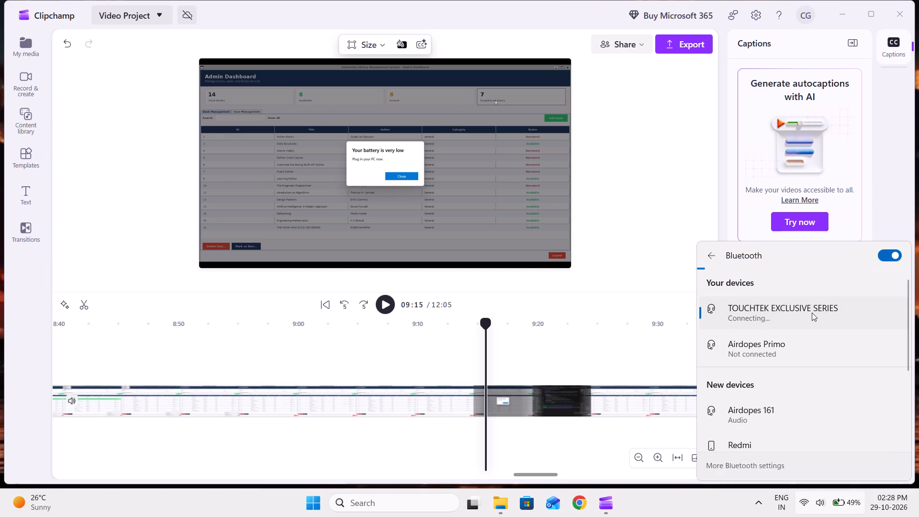
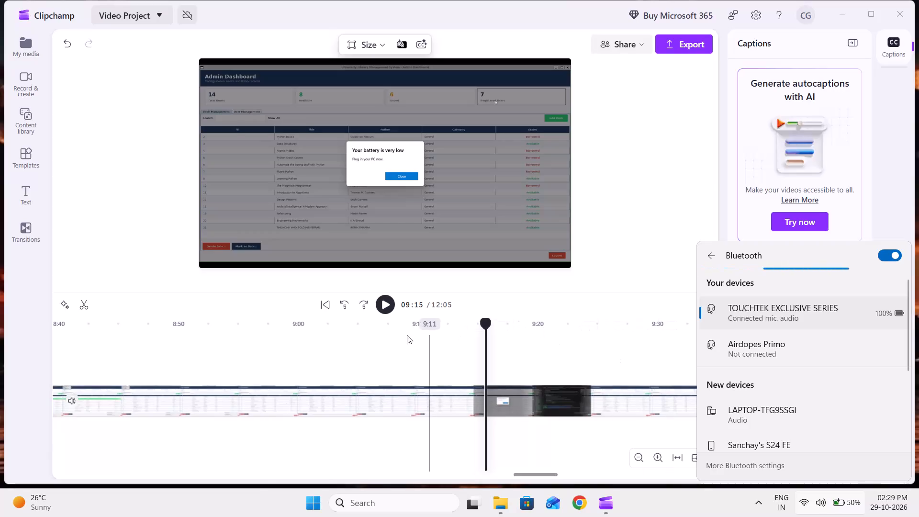
Play the recording from 9:15 and step back to about 9:14, examining the footage around the low-battery alert.
{"action": "left_click", "coordinate": [387, 308]}
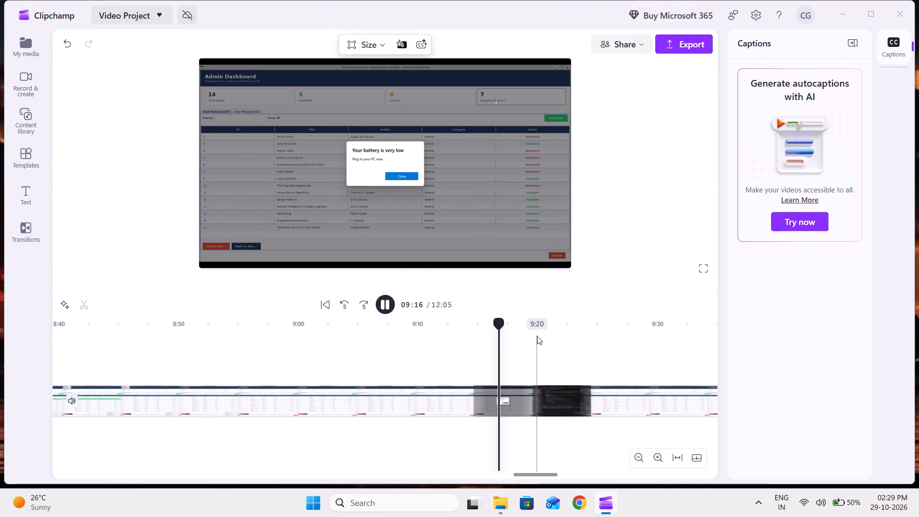
{"action": "key", "text": "Left"}
{"action": "key", "text": "Left"}
{"action": "key", "text": "Left"}
{"action": "key", "text": "Left"}
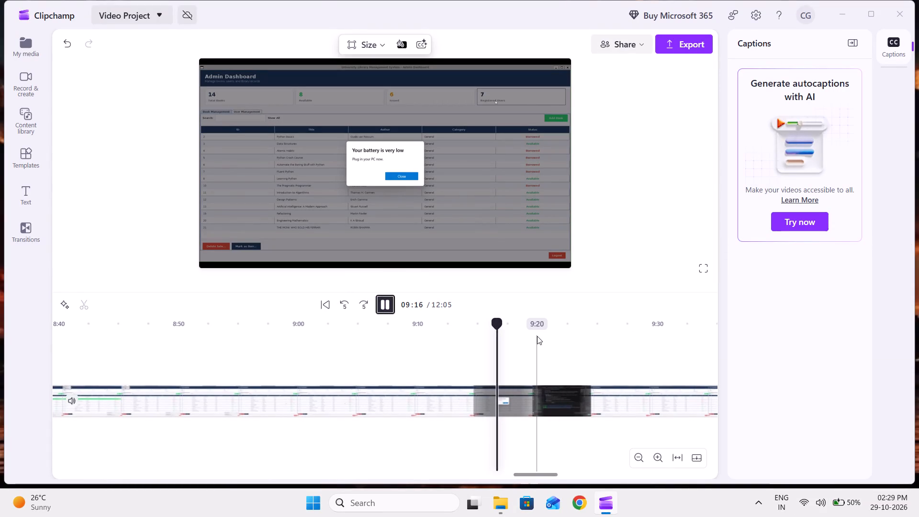
{"action": "key", "text": "Left"}
{"action": "key", "text": "Left"}
{"action": "key", "text": "Left"}
{"action": "key", "text": "Left"}
{"action": "key", "text": "Left"}
{"action": "key", "text": "Left"}
{"action": "key", "text": "Left"}
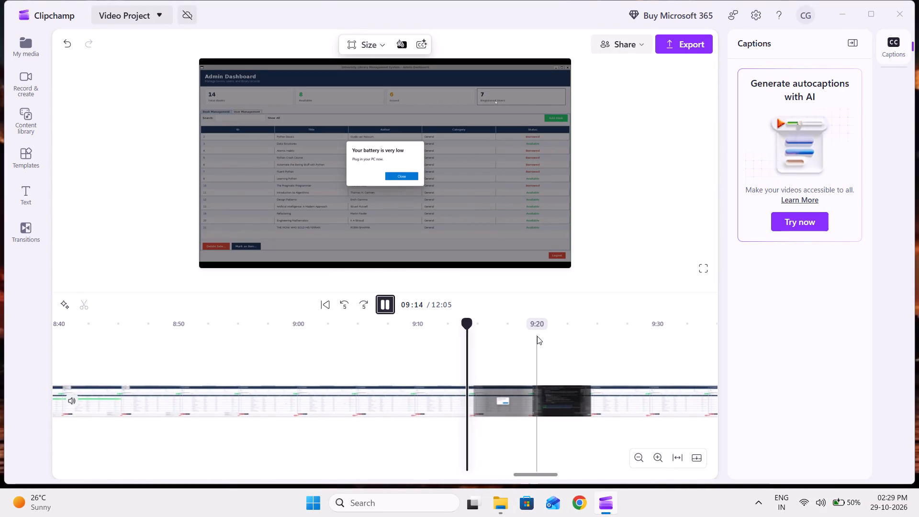
{"action": "key", "text": "Left"}
{"action": "key", "text": "Left"}
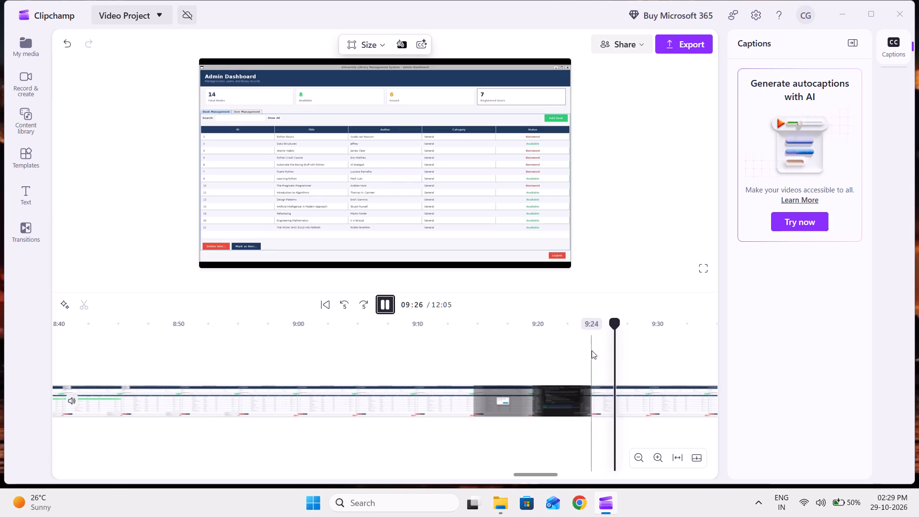
Look through the timeline thumbnails from about 9:10 to past 11:20 while the recording keeps playing.
{"action": "scroll", "coordinate": [592, 350], "scroll_direction": "left", "scroll_amount": 4}
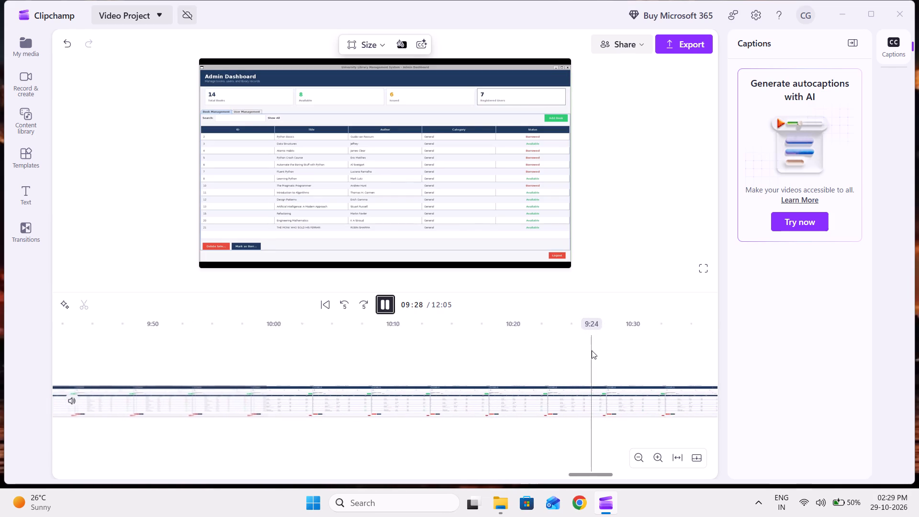
{"action": "scroll", "coordinate": [592, 350], "scroll_direction": "left", "scroll_amount": 1}
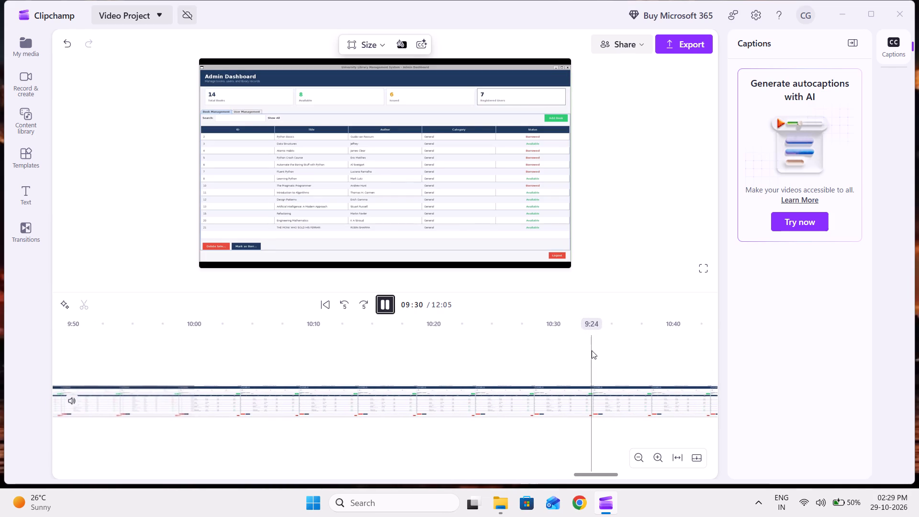
{"action": "scroll", "coordinate": [592, 350], "scroll_direction": "left", "scroll_amount": 3}
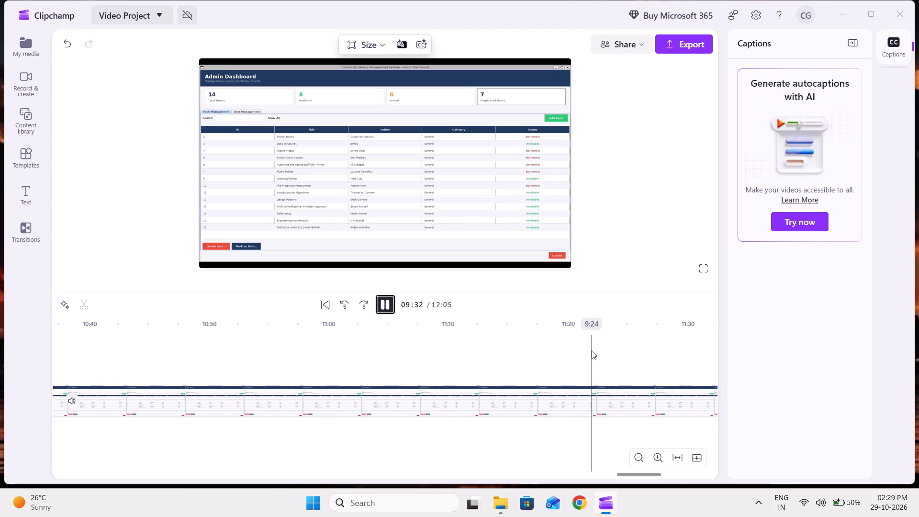
{"action": "scroll", "coordinate": [592, 350], "scroll_direction": "left", "scroll_amount": 2}
{"action": "scroll", "coordinate": [592, 350], "scroll_direction": "right", "scroll_amount": 3}
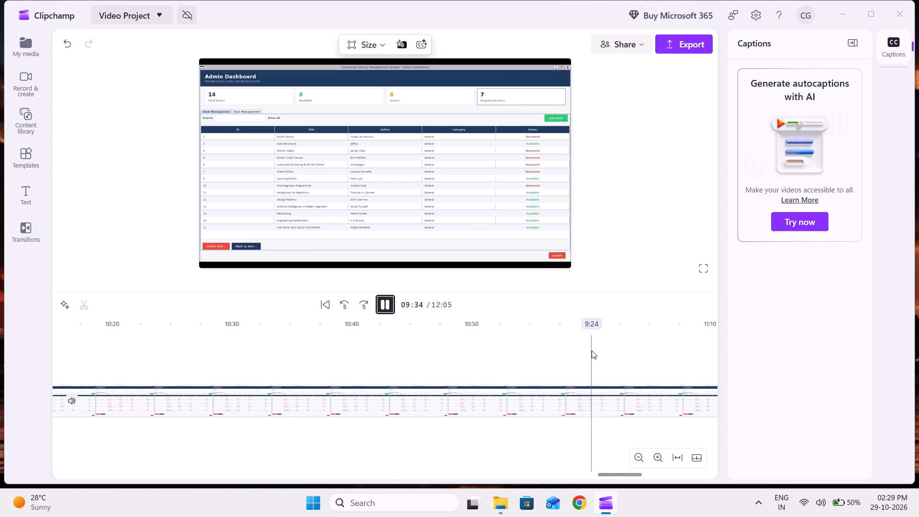
{"action": "scroll", "coordinate": [592, 350], "scroll_direction": "right", "scroll_amount": 3}
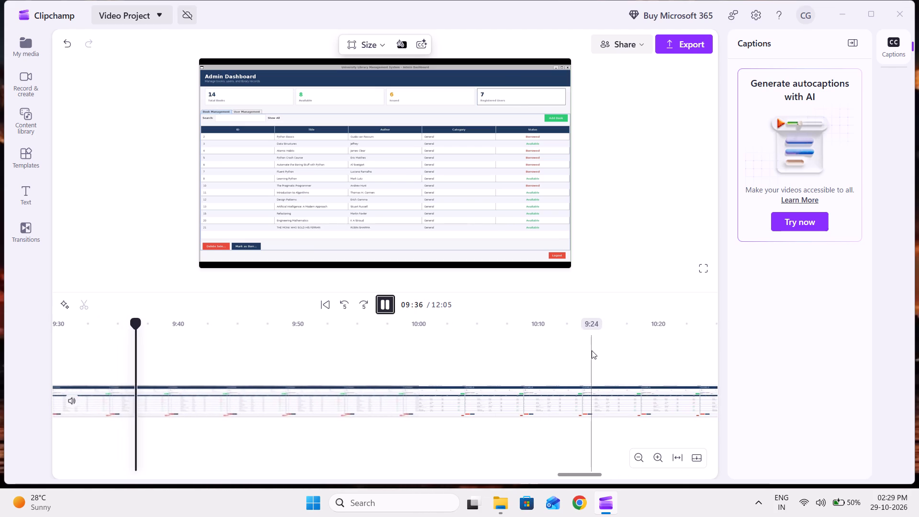
{"action": "scroll", "coordinate": [592, 350], "scroll_direction": "right", "scroll_amount": 1}
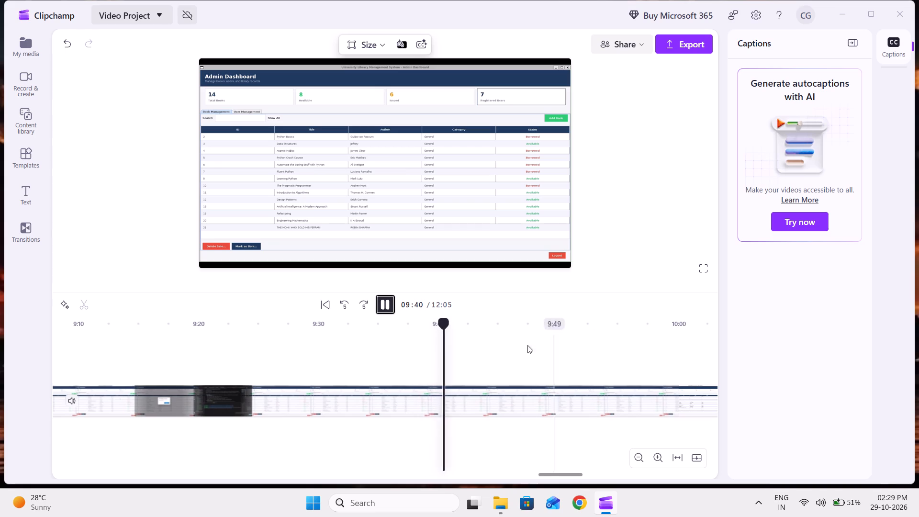
{"action": "scroll", "coordinate": [570, 352], "scroll_direction": "left", "scroll_amount": 2}
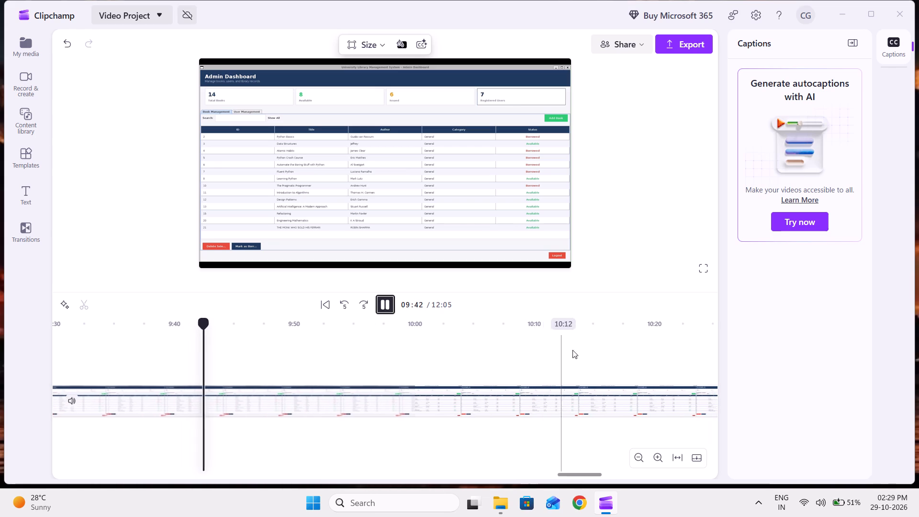
{"action": "scroll", "coordinate": [645, 344], "scroll_direction": "left", "scroll_amount": 1}
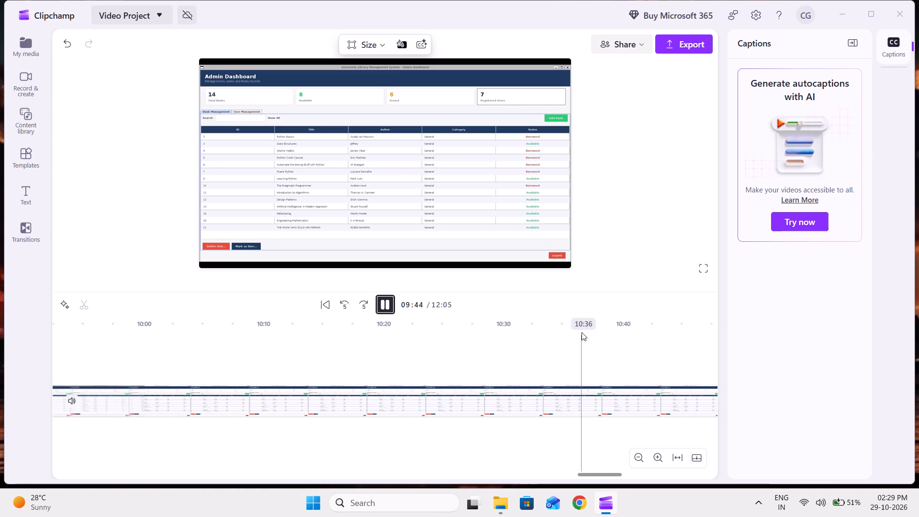
Scrub the playing recording between 10:36 and 11:27, examining the black-screen and lock-screen footage and the dashboard footage up to 11:07.
{"action": "left_click", "coordinate": [582, 332]}
{"action": "scroll", "coordinate": [582, 332], "scroll_direction": "left", "scroll_amount": 1}
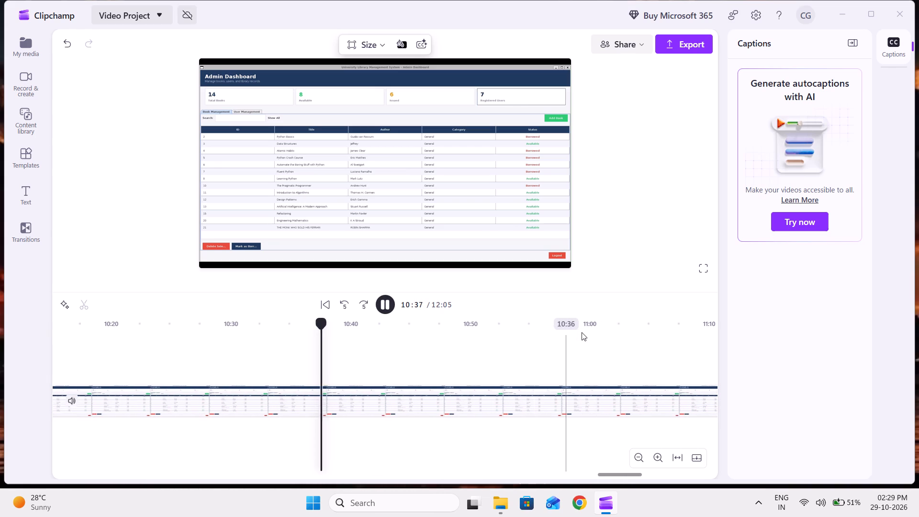
{"action": "left_click", "coordinate": [582, 332]}
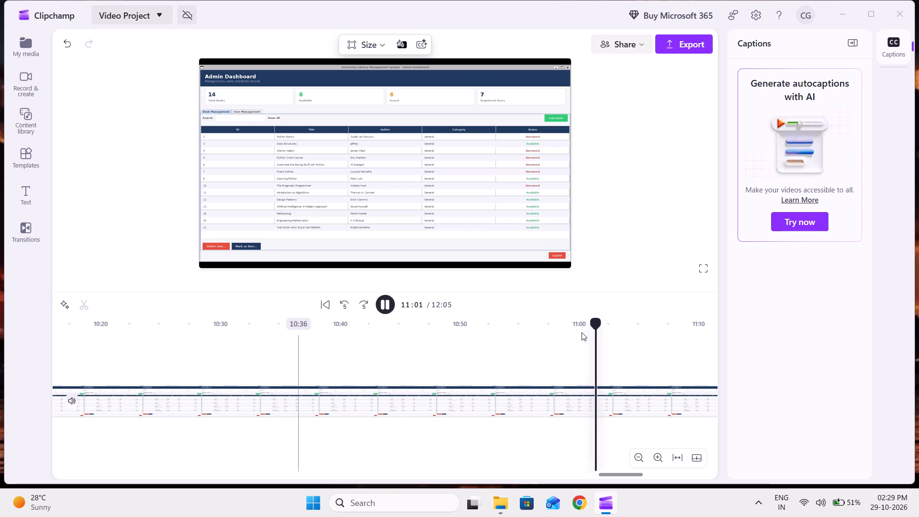
{"action": "left_click", "coordinate": [559, 333]}
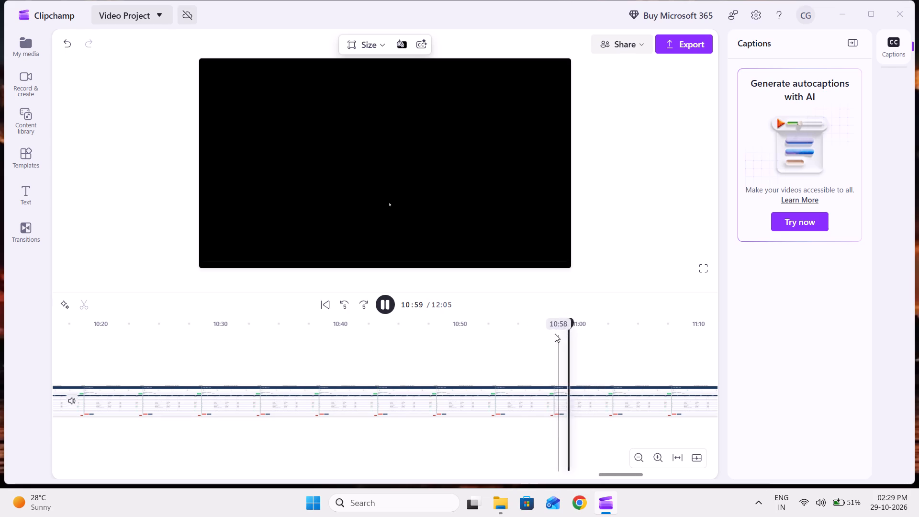
{"action": "left_click", "coordinate": [521, 336]}
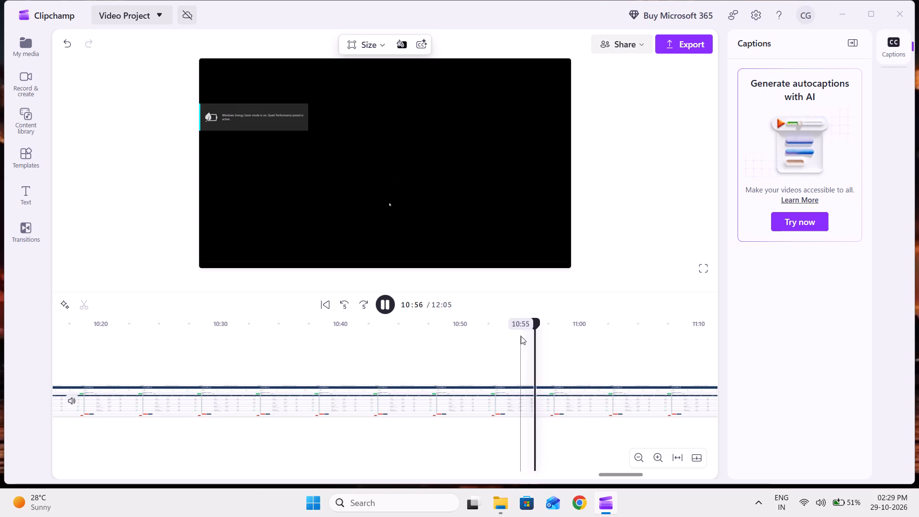
{"action": "left_click", "coordinate": [484, 340]}
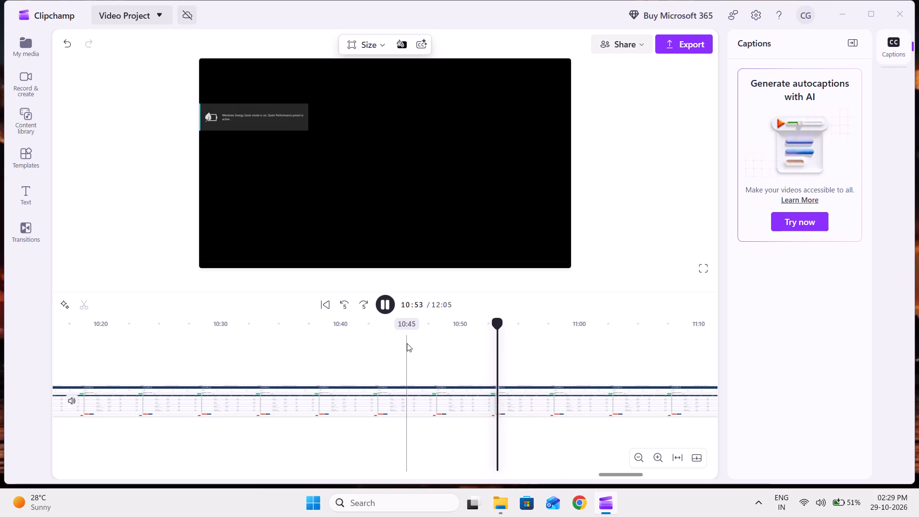
{"action": "left_click", "coordinate": [407, 343]}
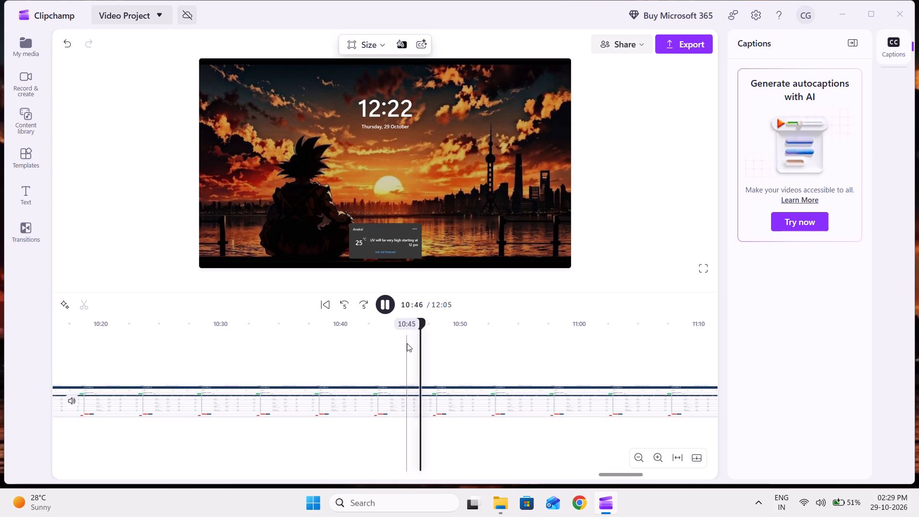
{"action": "scroll", "coordinate": [592, 344], "scroll_direction": "left", "scroll_amount": 2}
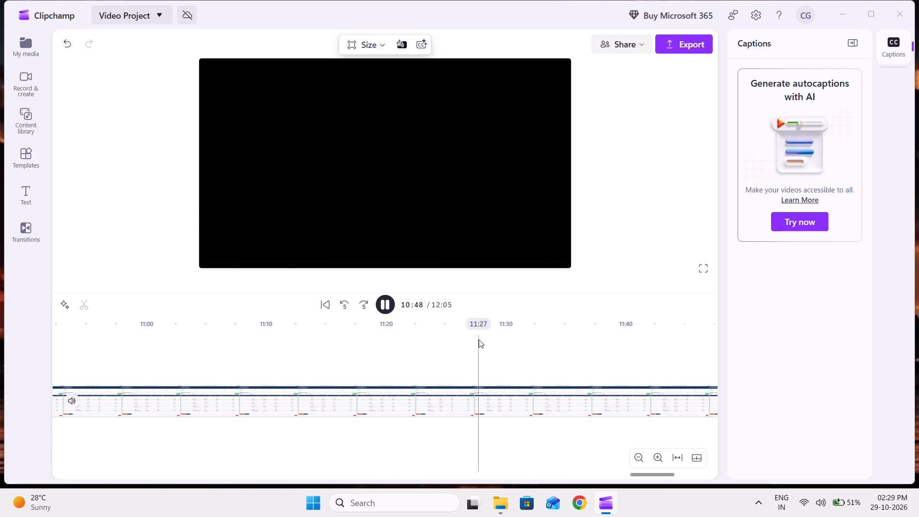
{"action": "left_click", "coordinate": [479, 339]}
{"action": "left_click", "coordinate": [344, 349]}
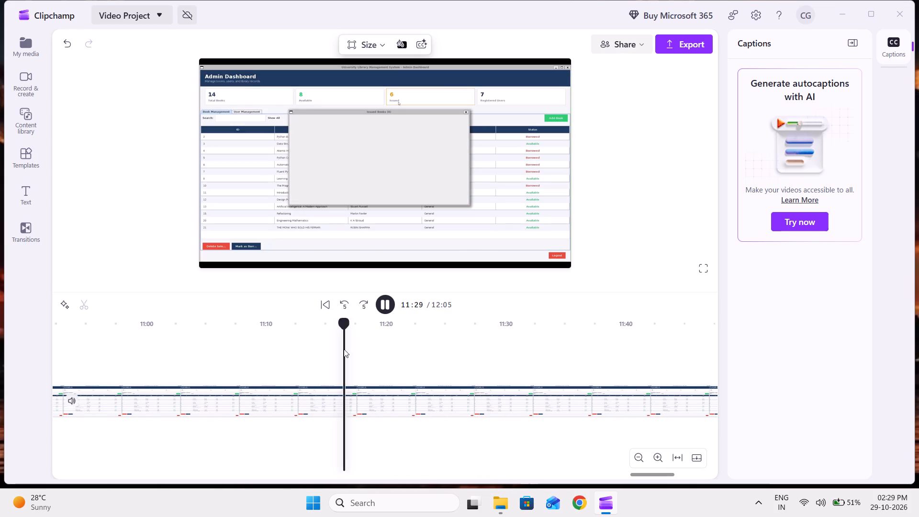
{"action": "left_click", "coordinate": [270, 349]}
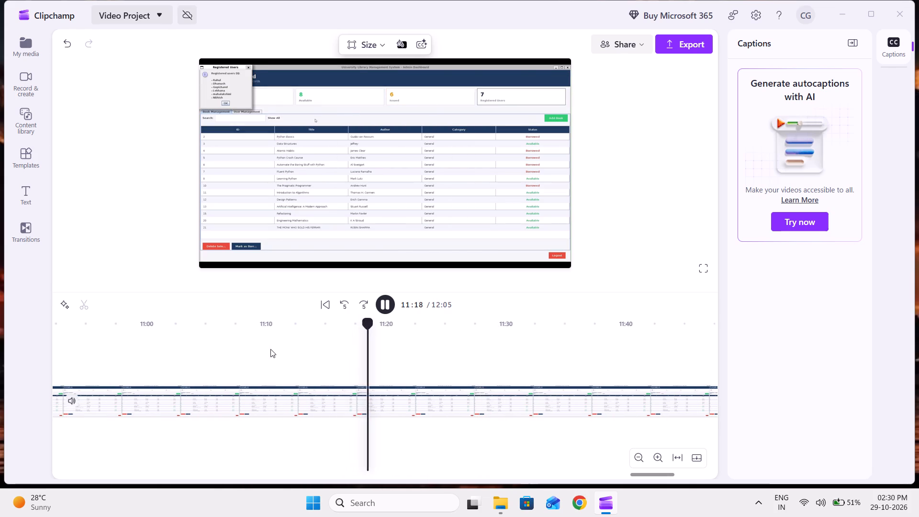
{"action": "left_click", "coordinate": [238, 343]}
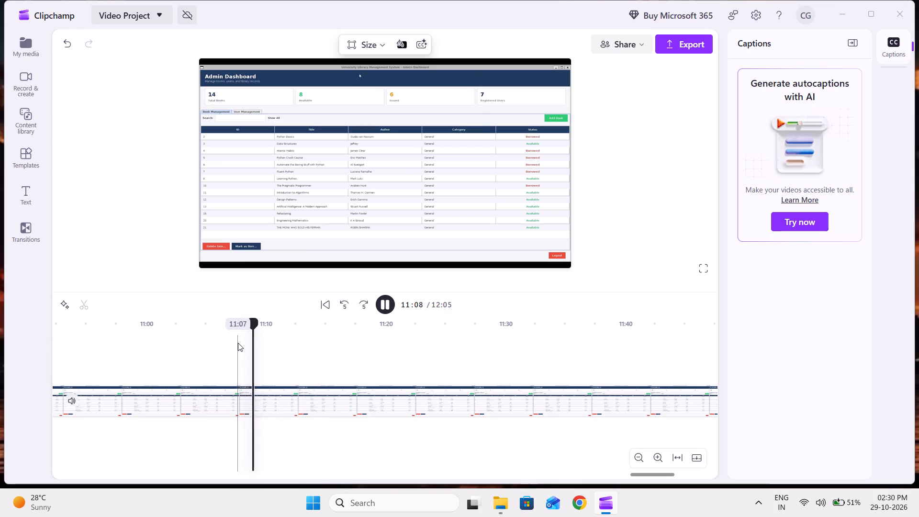
Pause the recording near the low-battery alert and split it at 9:11, just before the alert appears.
{"action": "scroll", "coordinate": [238, 343], "scroll_direction": "right", "scroll_amount": 12}
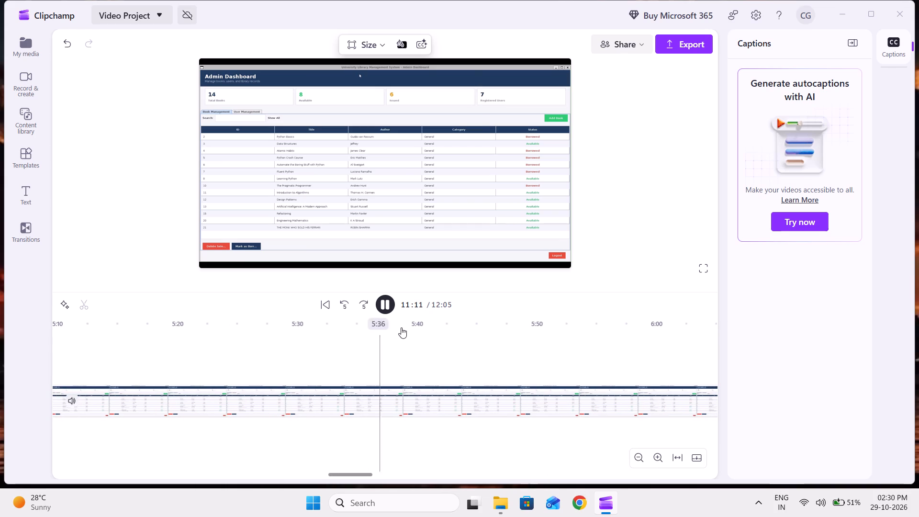
{"action": "scroll", "coordinate": [403, 328], "scroll_direction": "left", "scroll_amount": 5}
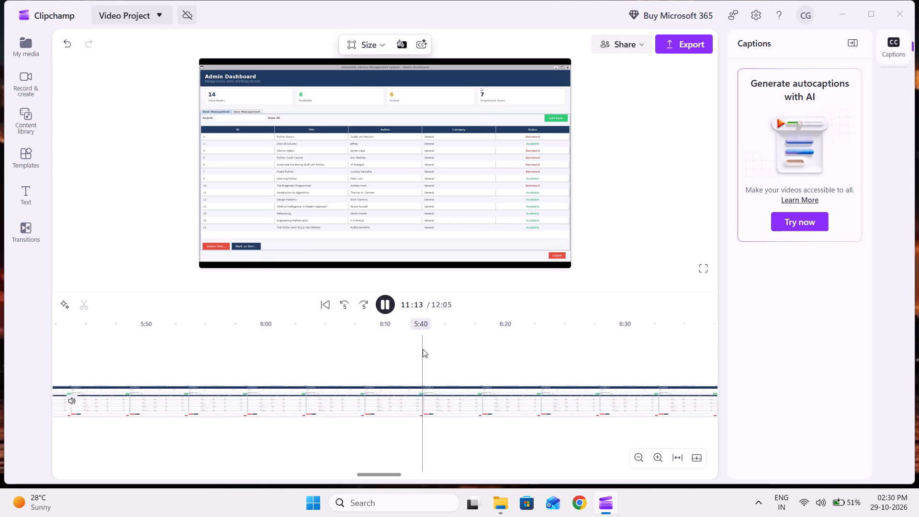
{"action": "scroll", "coordinate": [423, 349], "scroll_direction": "left", "scroll_amount": 4}
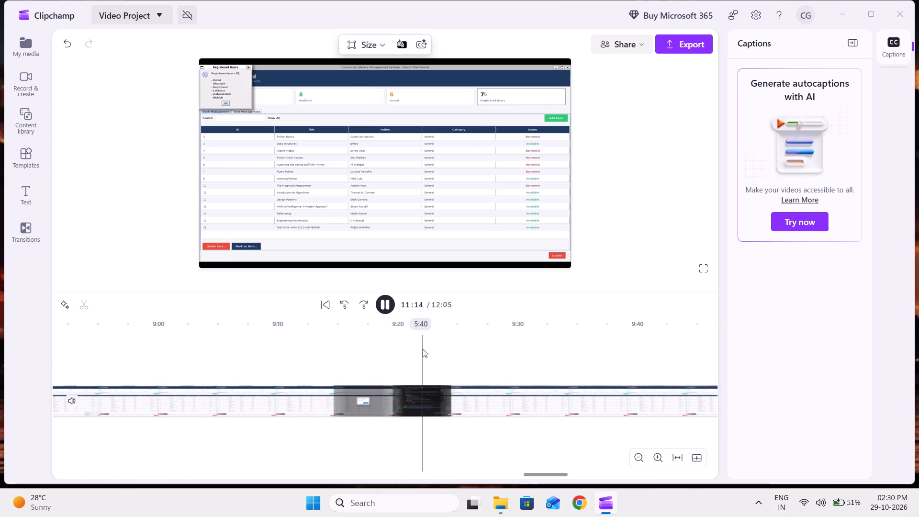
{"action": "right_click", "coordinate": [423, 349]}
{"action": "left_click", "coordinate": [320, 325]}
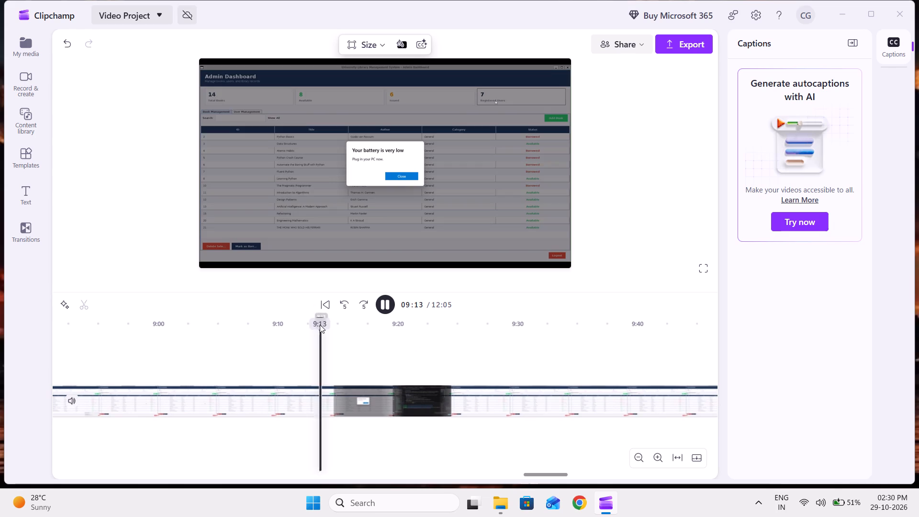
{"action": "left_click", "coordinate": [381, 301]}
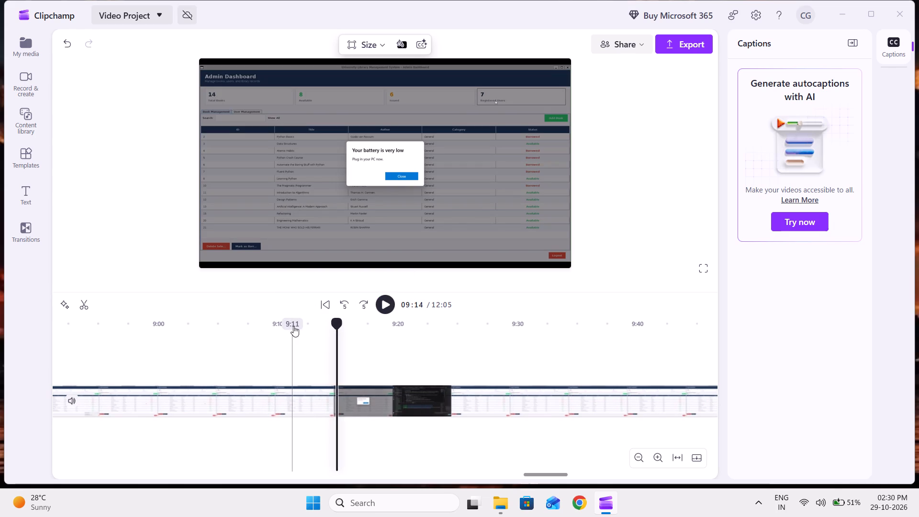
{"action": "left_click", "coordinate": [293, 326]}
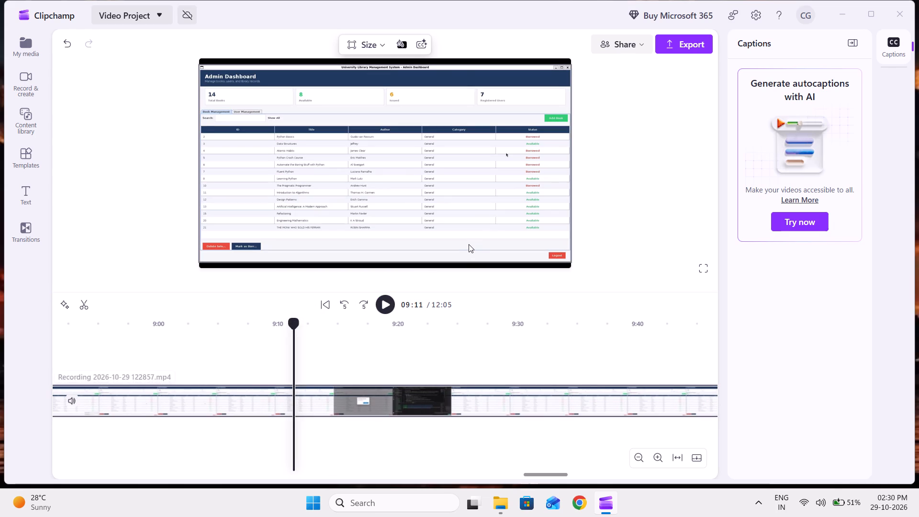
{"action": "left_click", "coordinate": [84, 303]}
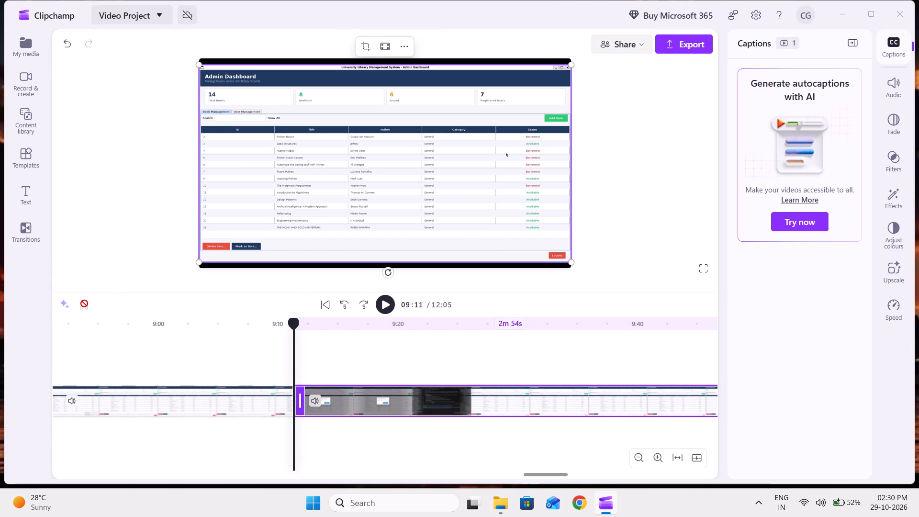
Split the recording again at 11:10, in the dashboard footage that follows the black-screen section.
{"action": "left_click", "coordinate": [492, 351]}
{"action": "scroll", "coordinate": [580, 348], "scroll_direction": "left", "scroll_amount": 2}
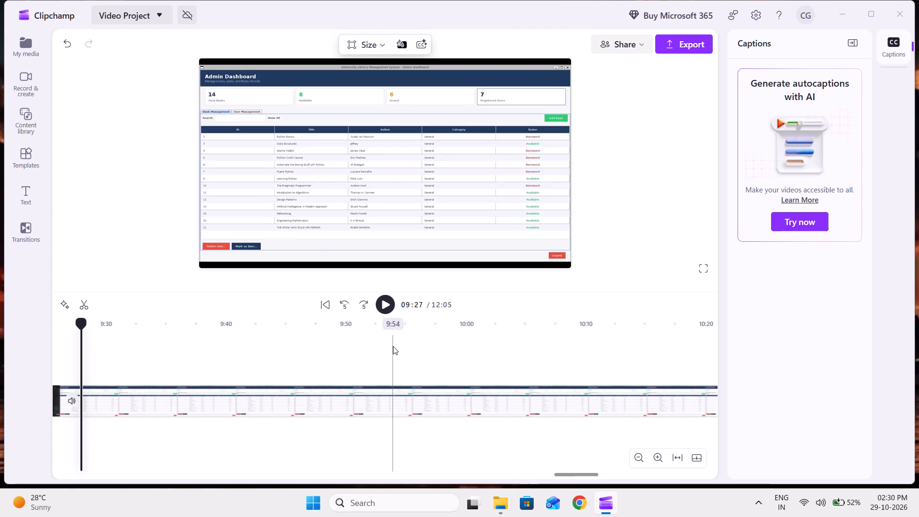
{"action": "left_click", "coordinate": [367, 344]}
{"action": "scroll", "coordinate": [367, 344], "scroll_direction": "left", "scroll_amount": 4}
{"action": "scroll", "coordinate": [447, 353], "scroll_direction": "left", "scroll_amount": 1}
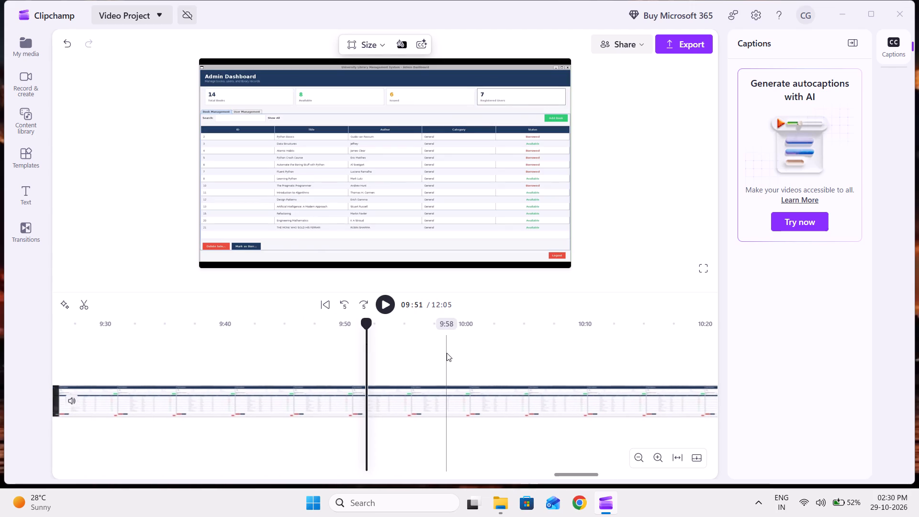
{"action": "scroll", "coordinate": [447, 353], "scroll_direction": "left", "scroll_amount": 2}
{"action": "left_click", "coordinate": [425, 342]}
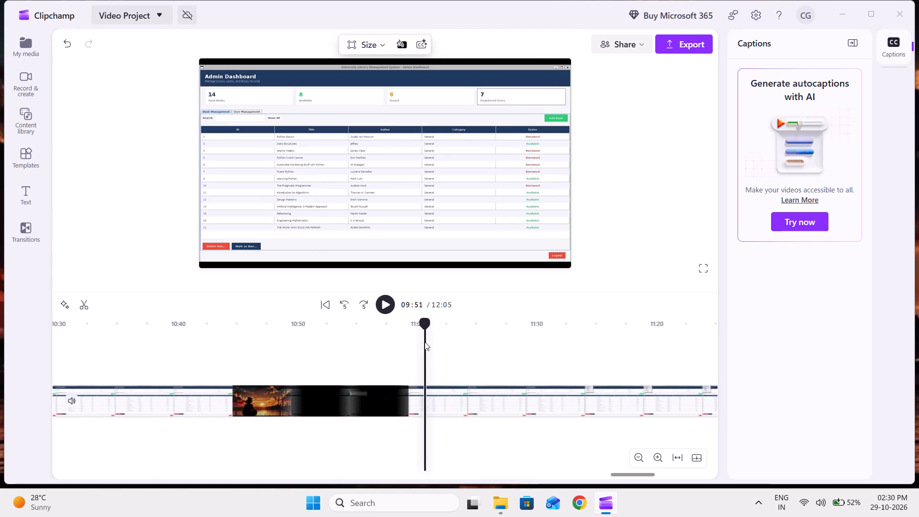
{"action": "scroll", "coordinate": [425, 342], "scroll_direction": "left", "scroll_amount": 1}
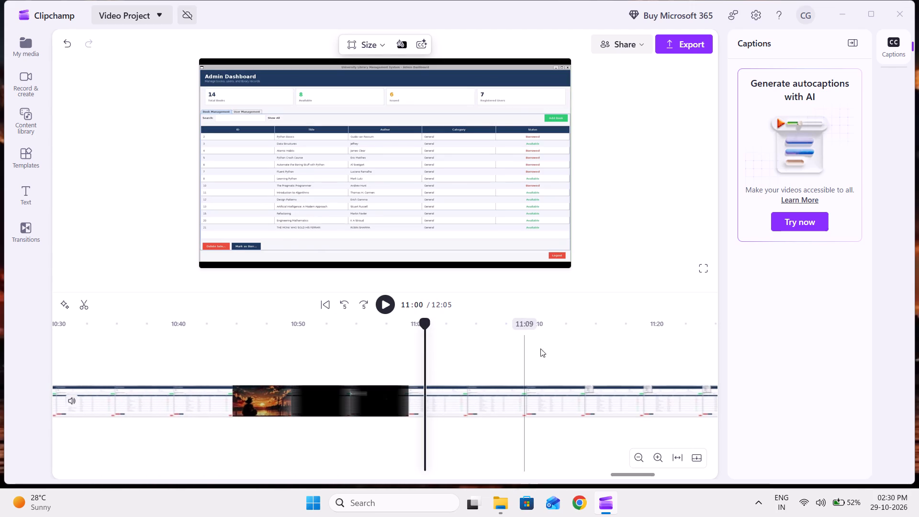
{"action": "left_click", "coordinate": [539, 348]}
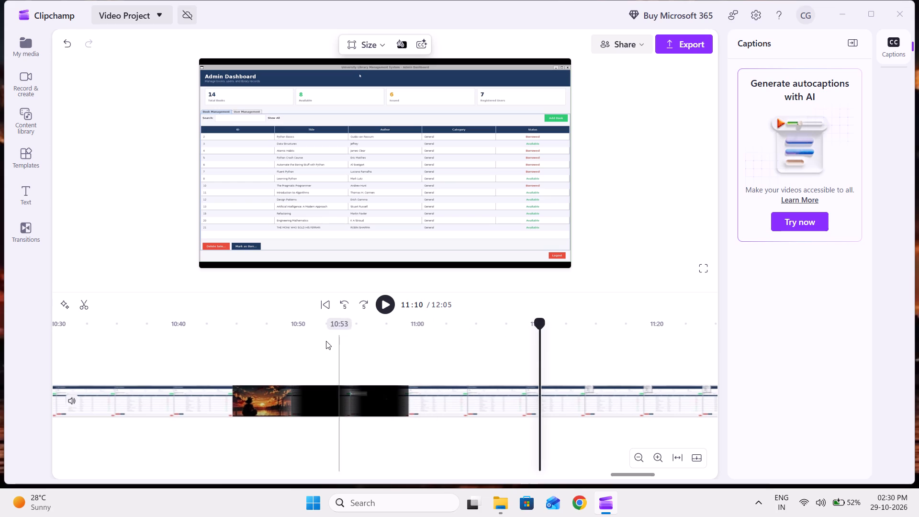
{"action": "left_click", "coordinate": [84, 307]}
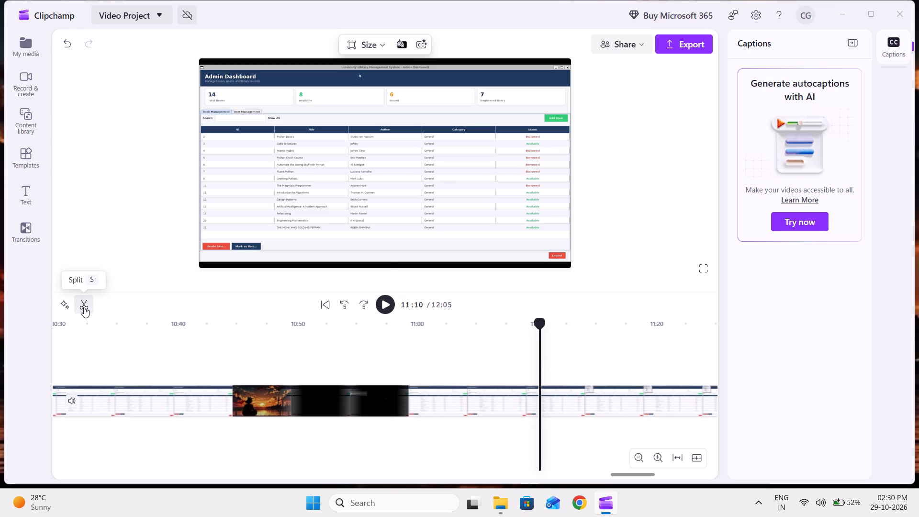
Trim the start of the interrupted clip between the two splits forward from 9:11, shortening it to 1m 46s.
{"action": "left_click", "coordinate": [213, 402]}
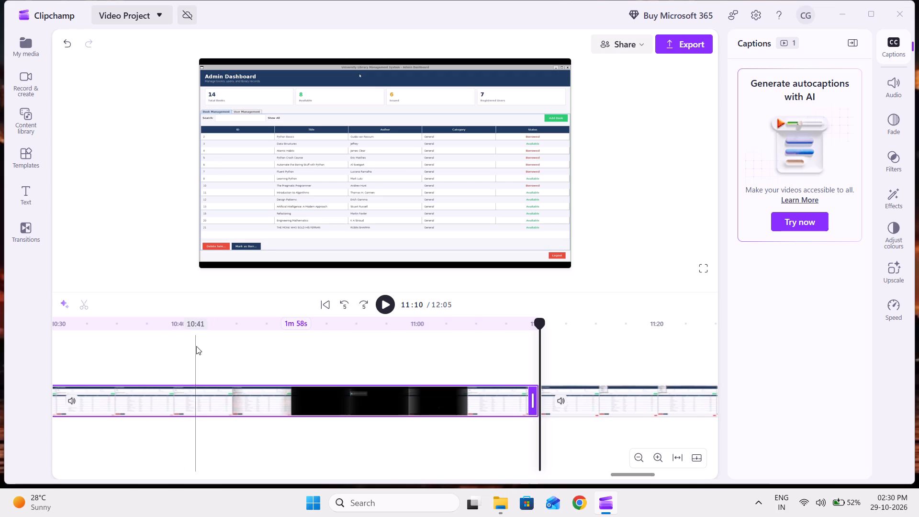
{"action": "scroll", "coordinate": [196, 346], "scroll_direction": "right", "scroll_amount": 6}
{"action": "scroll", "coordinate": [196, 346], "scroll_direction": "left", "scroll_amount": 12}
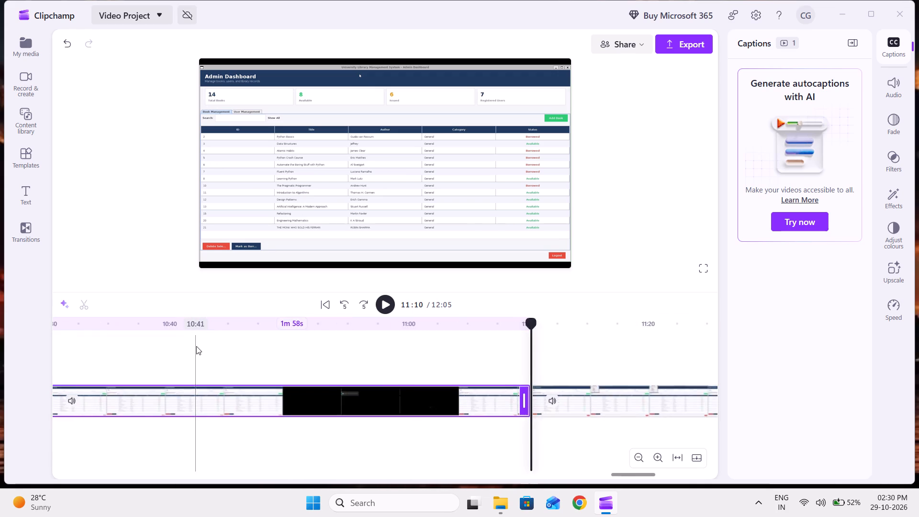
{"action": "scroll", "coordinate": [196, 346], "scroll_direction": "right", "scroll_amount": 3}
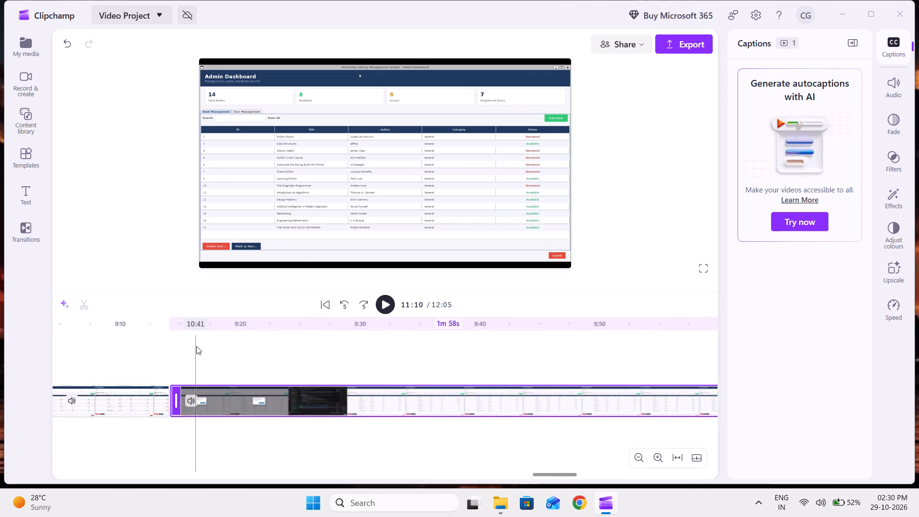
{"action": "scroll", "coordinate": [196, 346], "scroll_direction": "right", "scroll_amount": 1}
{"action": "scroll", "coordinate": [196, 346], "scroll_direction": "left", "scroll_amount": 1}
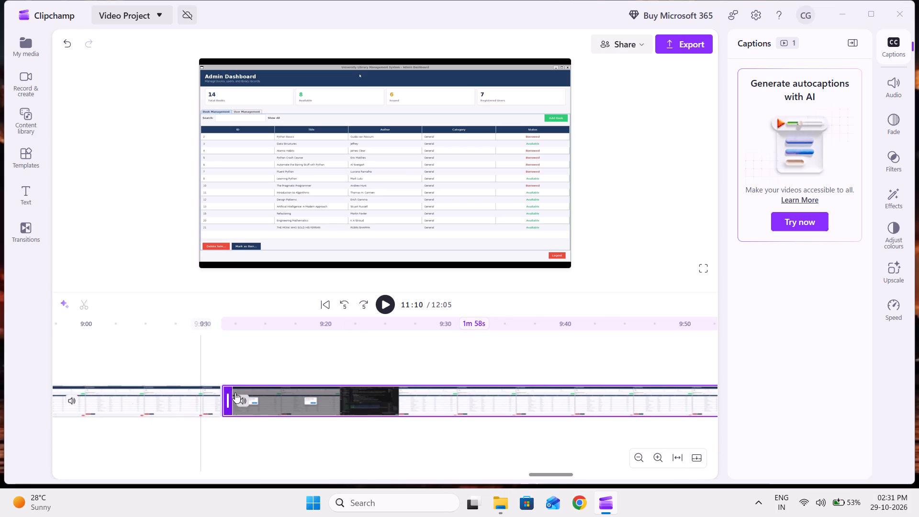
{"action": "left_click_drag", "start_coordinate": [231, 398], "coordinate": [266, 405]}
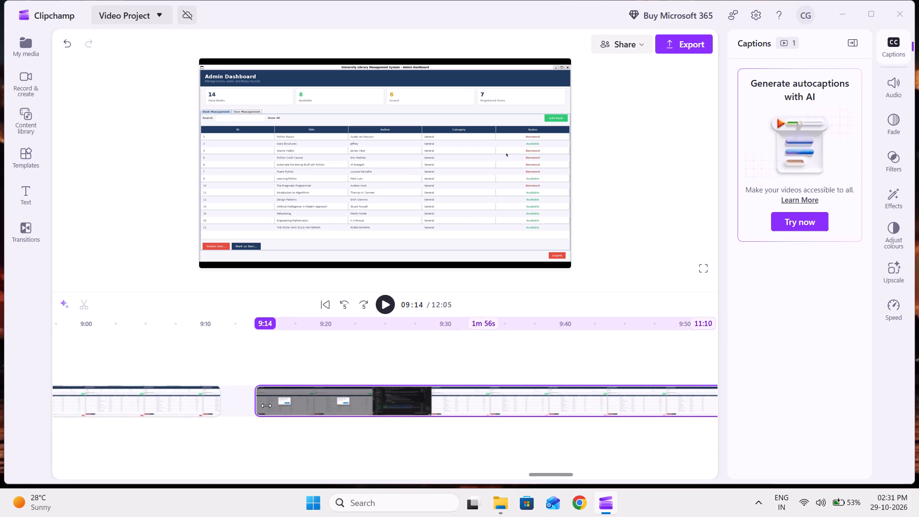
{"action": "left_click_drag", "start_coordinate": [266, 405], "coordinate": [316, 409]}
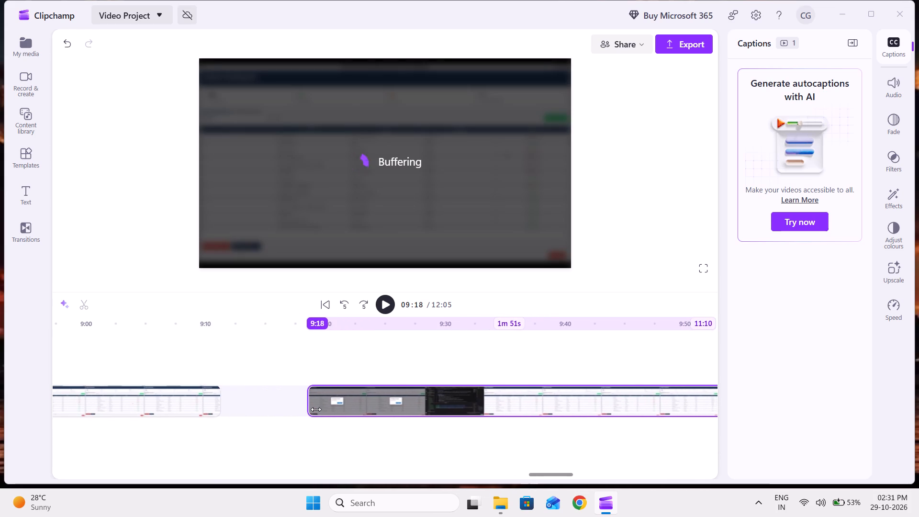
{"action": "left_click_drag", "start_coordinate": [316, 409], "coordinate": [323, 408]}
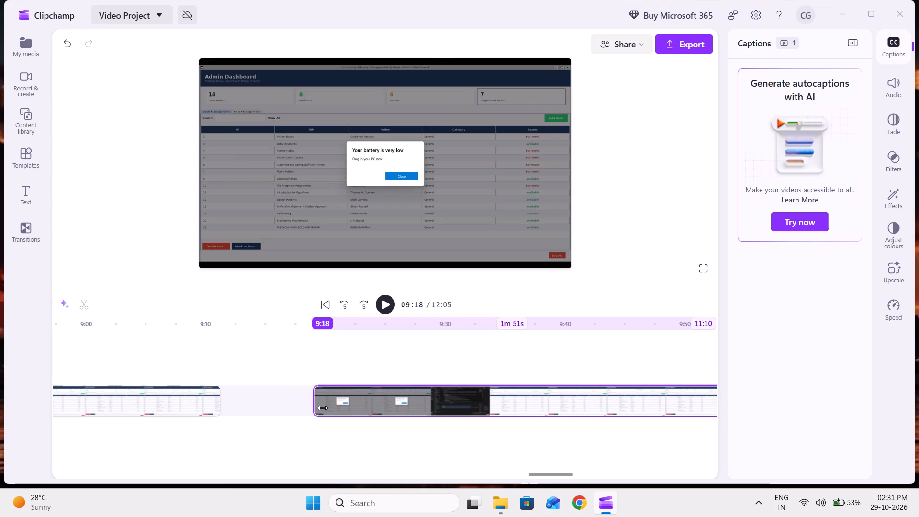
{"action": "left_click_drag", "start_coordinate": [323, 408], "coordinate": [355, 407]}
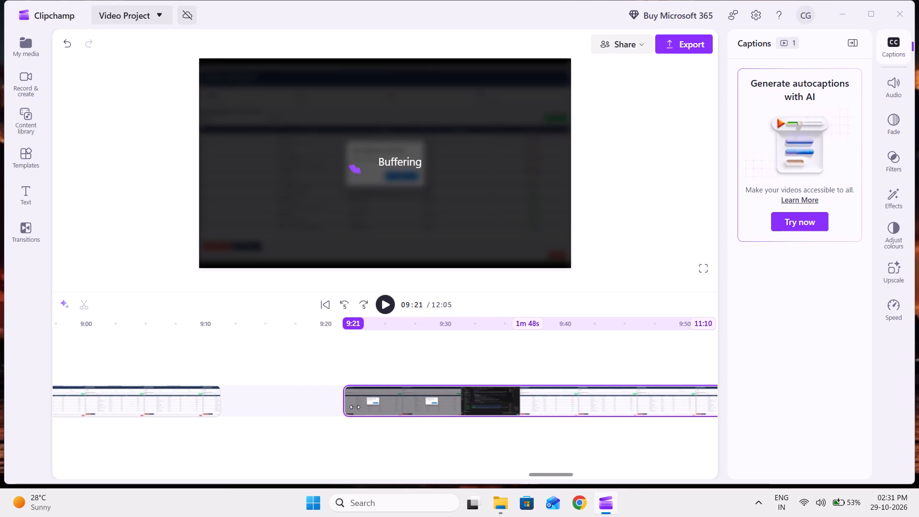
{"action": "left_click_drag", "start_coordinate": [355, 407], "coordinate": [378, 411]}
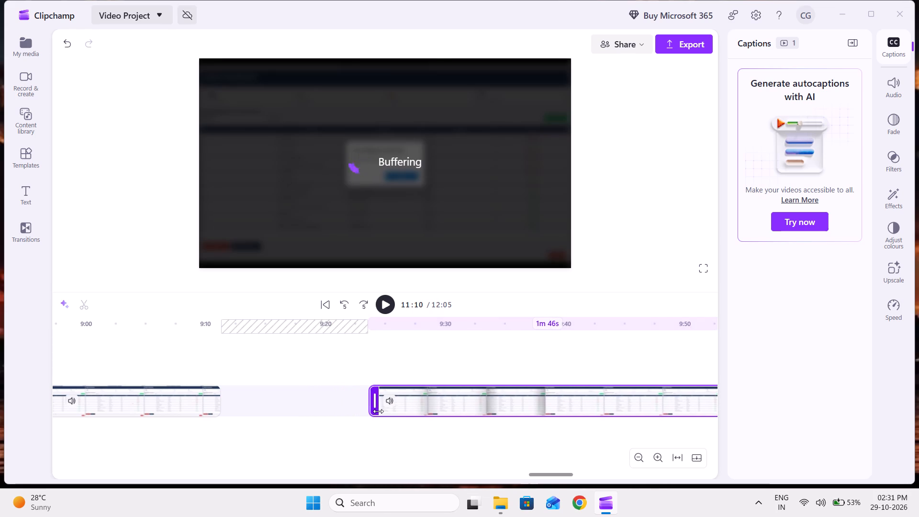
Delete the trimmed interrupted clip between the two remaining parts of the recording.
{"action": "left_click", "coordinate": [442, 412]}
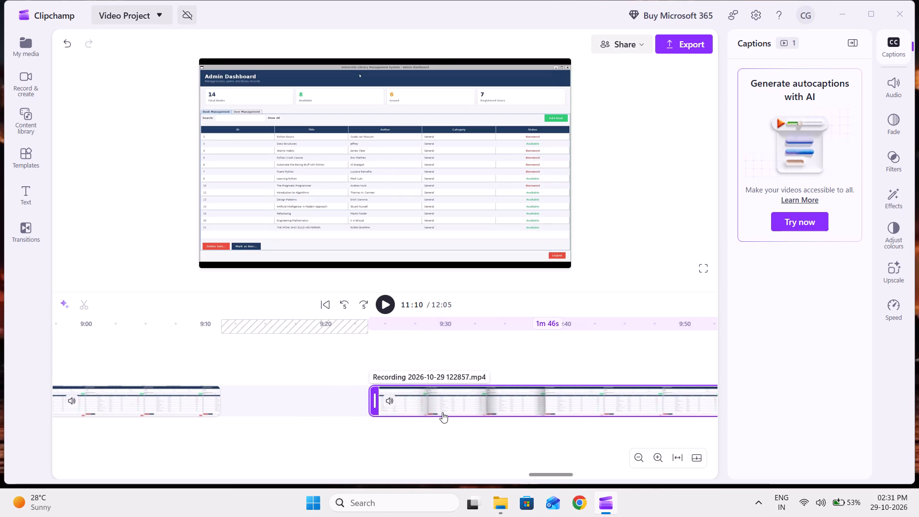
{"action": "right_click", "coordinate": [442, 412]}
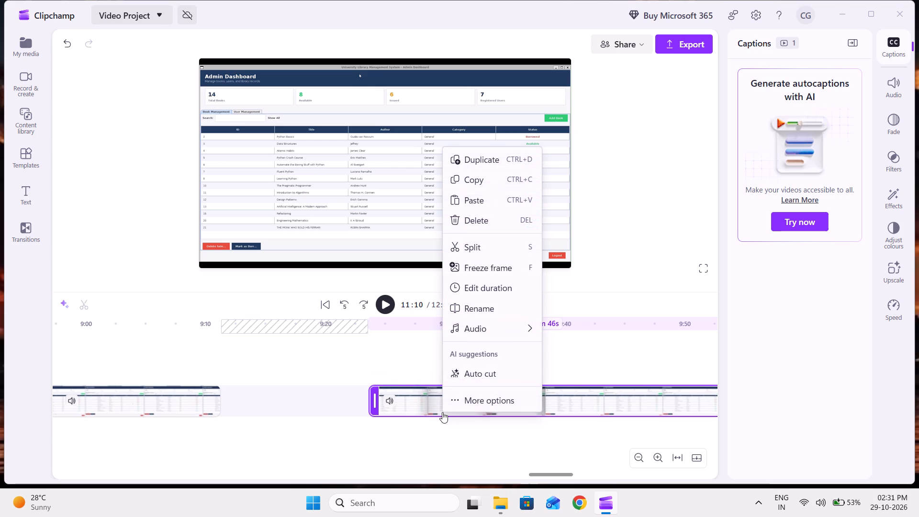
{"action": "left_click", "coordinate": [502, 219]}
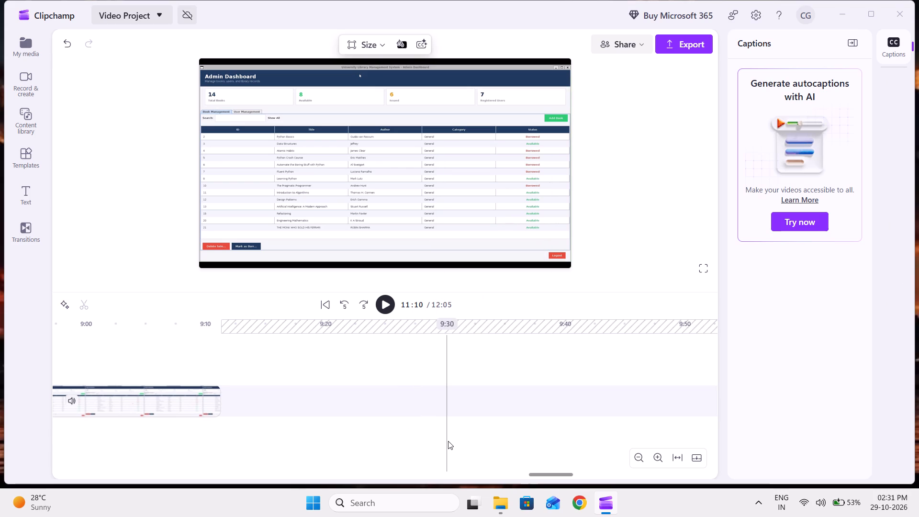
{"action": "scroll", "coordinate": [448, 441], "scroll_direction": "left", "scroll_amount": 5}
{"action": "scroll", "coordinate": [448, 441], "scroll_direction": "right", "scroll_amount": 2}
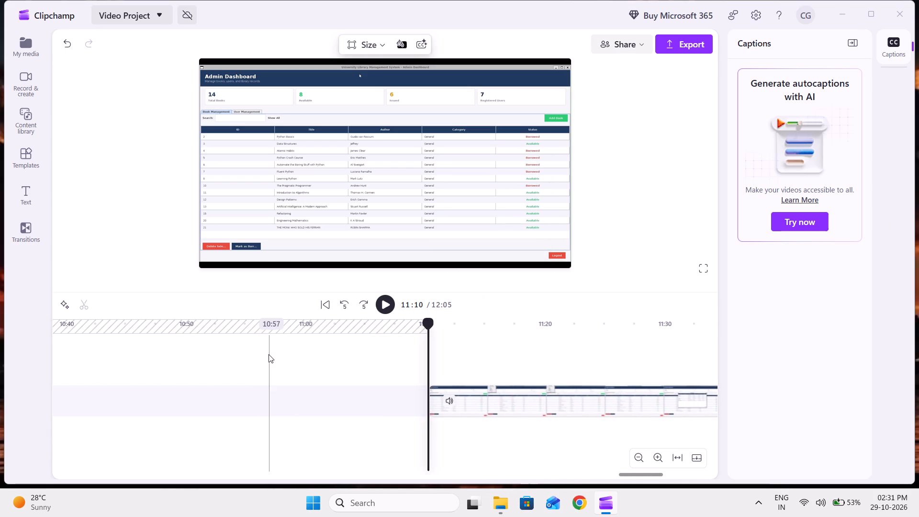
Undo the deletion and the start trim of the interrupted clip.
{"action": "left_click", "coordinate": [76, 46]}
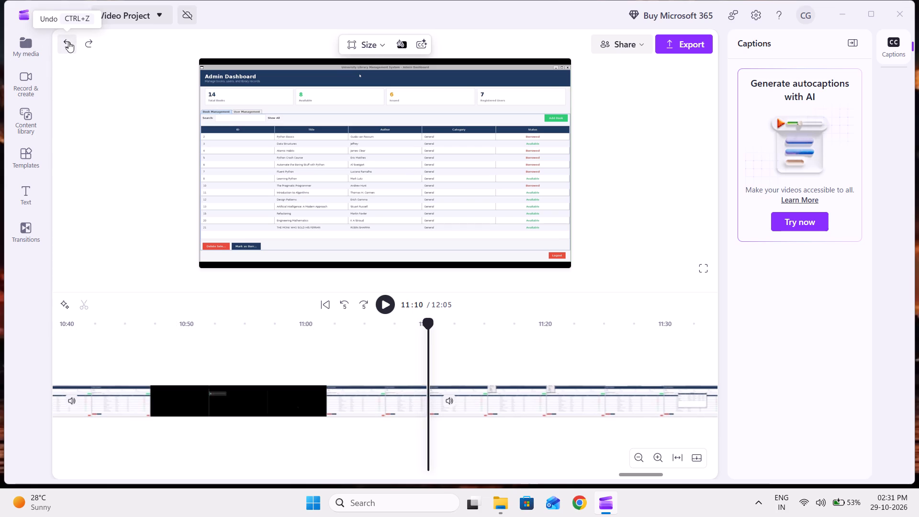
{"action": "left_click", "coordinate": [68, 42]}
Look over the timeline from its start to the recording's end, examining the clips around both splits.
{"action": "scroll", "coordinate": [183, 384], "scroll_direction": "right", "scroll_amount": 6}
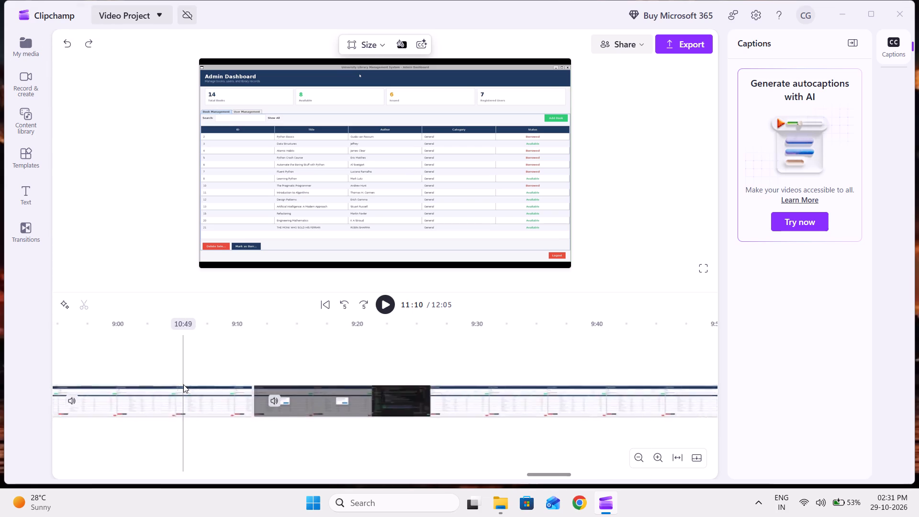
{"action": "scroll", "coordinate": [183, 384], "scroll_direction": "right", "scroll_amount": 10}
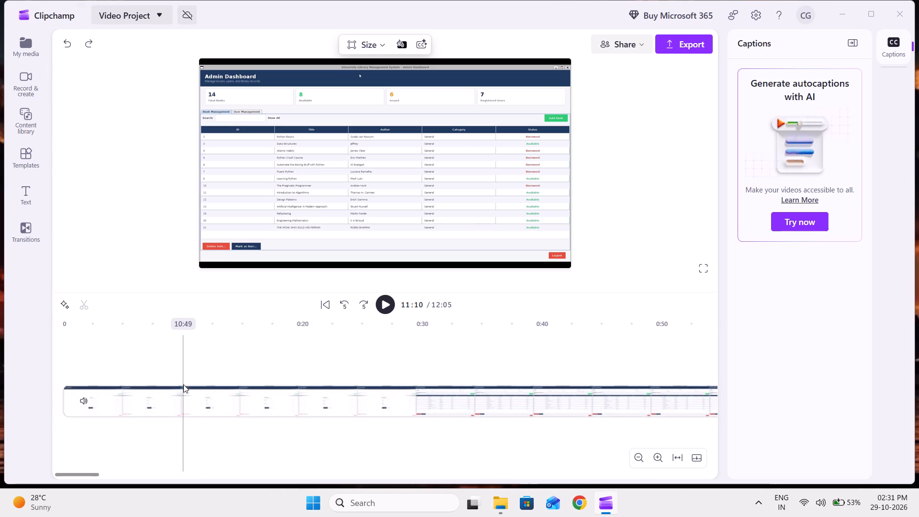
{"action": "scroll", "coordinate": [183, 384], "scroll_direction": "right", "scroll_amount": 2}
{"action": "scroll", "coordinate": [183, 384], "scroll_direction": "left", "scroll_amount": 15}
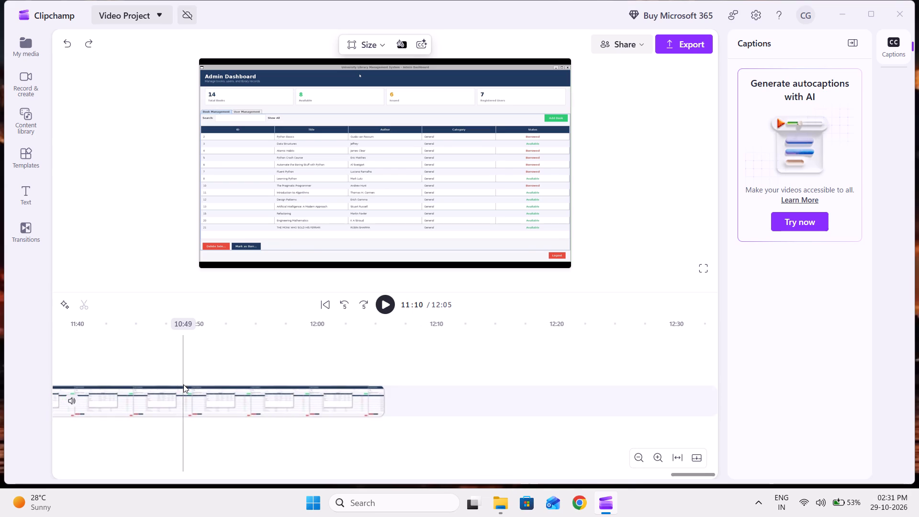
{"action": "scroll", "coordinate": [183, 384], "scroll_direction": "right", "scroll_amount": 4}
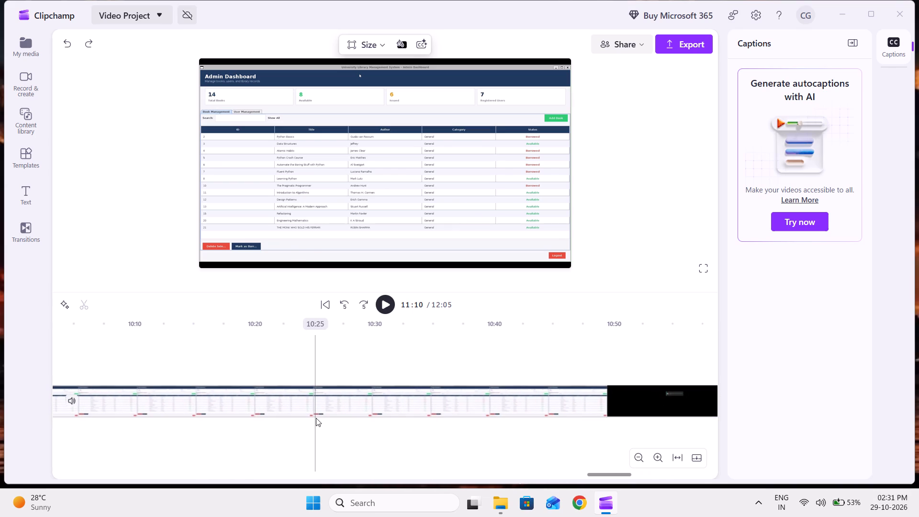
Delete the whole interrupted clip between the splits at 9:11 and 11:10.
{"action": "left_click", "coordinate": [320, 410]}
{"action": "scroll", "coordinate": [202, 439], "scroll_direction": "right", "scroll_amount": 5}
{"action": "scroll", "coordinate": [202, 439], "scroll_direction": "left", "scroll_amount": 2}
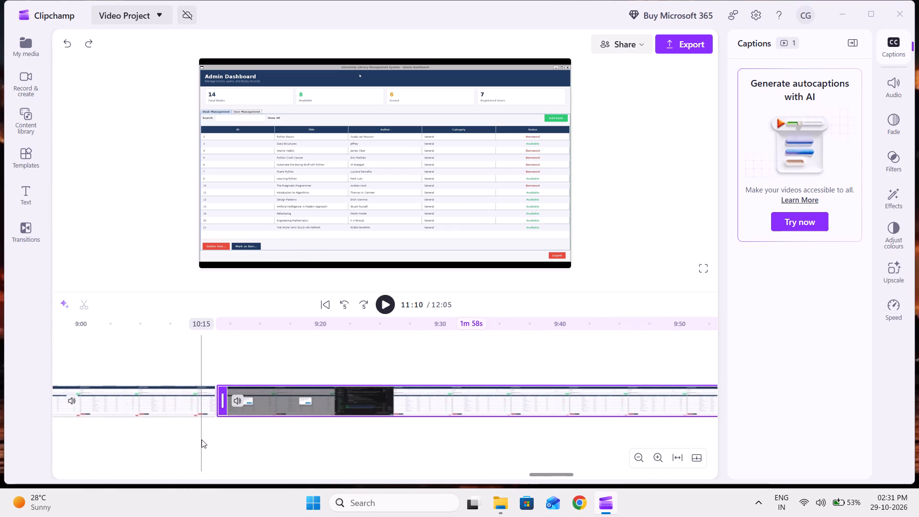
{"action": "scroll", "coordinate": [202, 439], "scroll_direction": "left", "scroll_amount": 4}
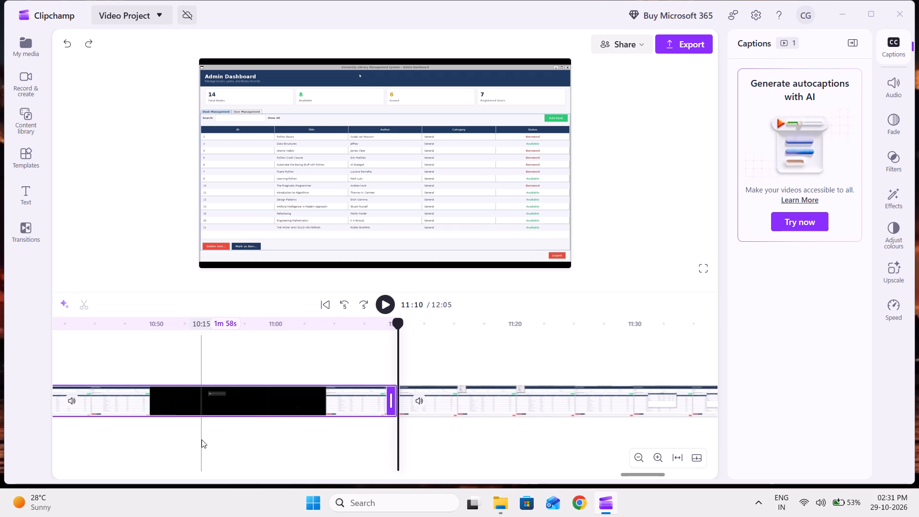
{"action": "right_click", "coordinate": [190, 402]}
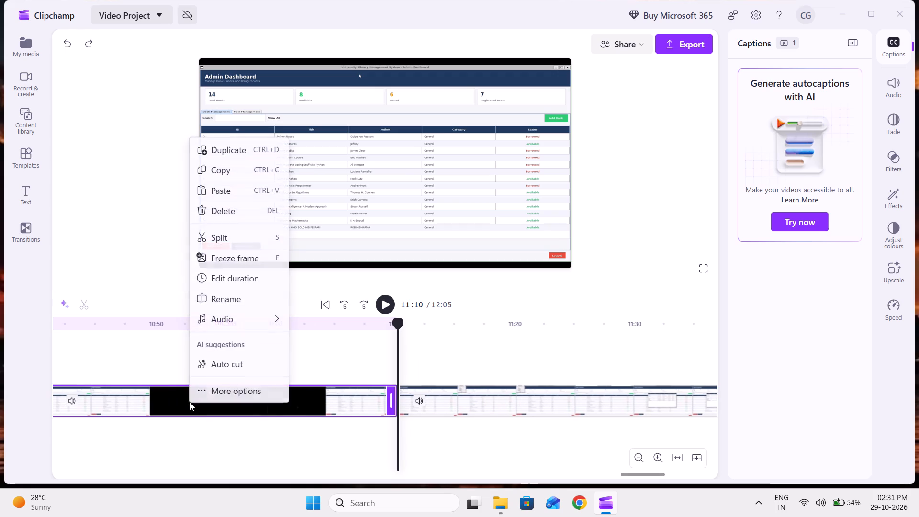
{"action": "left_click", "coordinate": [227, 214]}
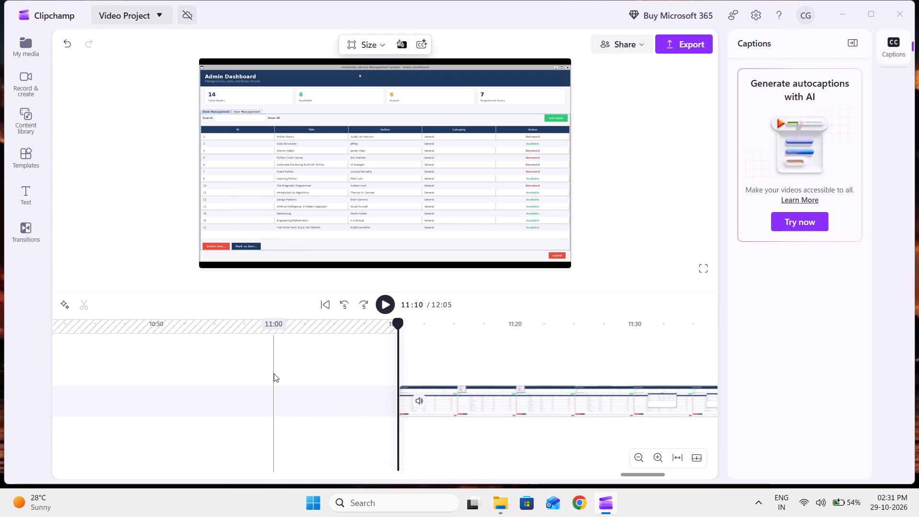
Preview the empty stretch from about 11:03 and remove the gap so the last clip directly follows the first.
{"action": "left_click_drag", "start_coordinate": [398, 318], "coordinate": [341, 310]}
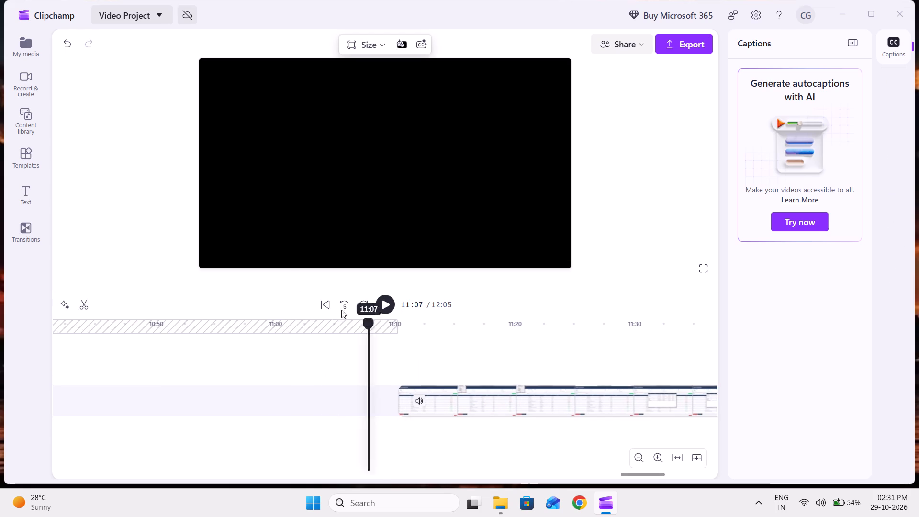
{"action": "left_click_drag", "start_coordinate": [341, 310], "coordinate": [318, 310]}
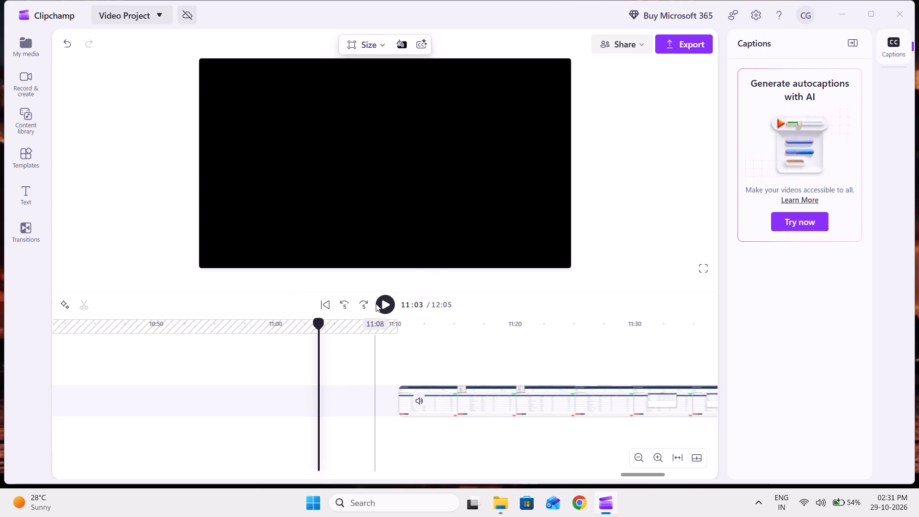
{"action": "left_click", "coordinate": [379, 308]}
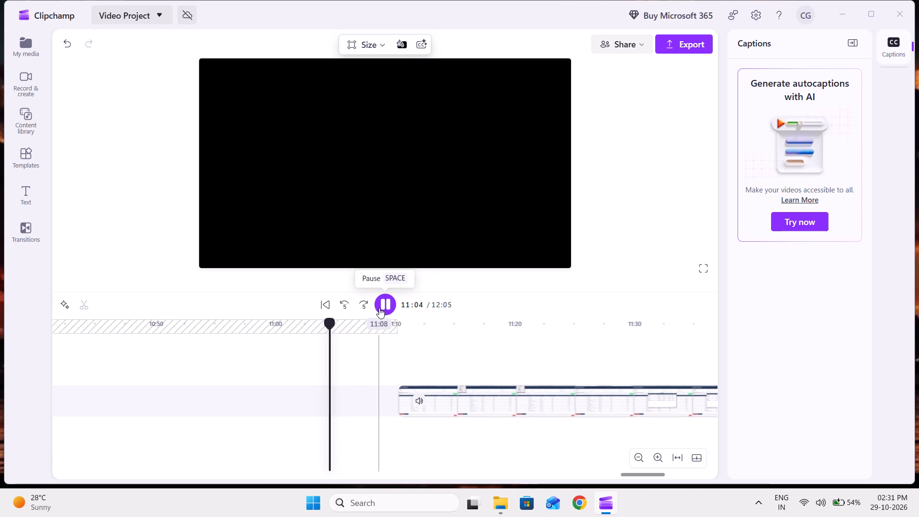
{"action": "left_click", "coordinate": [382, 307]}
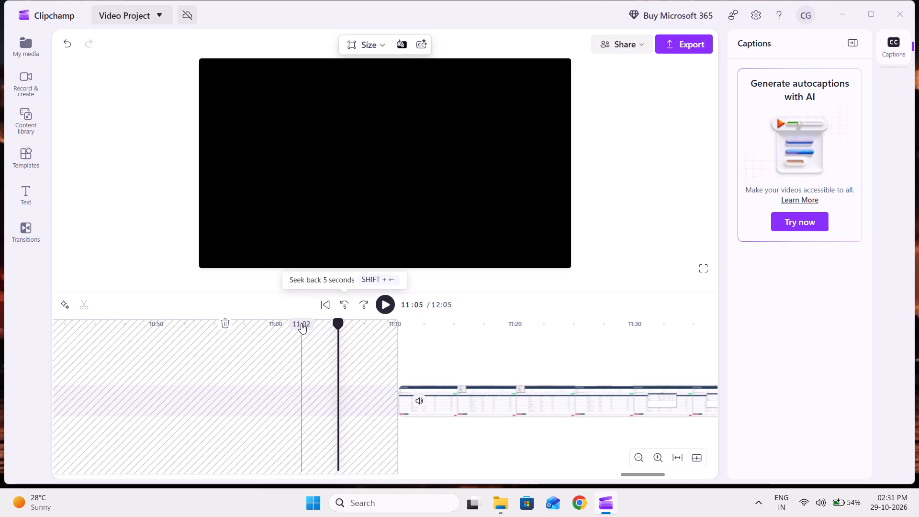
{"action": "left_click", "coordinate": [224, 323]}
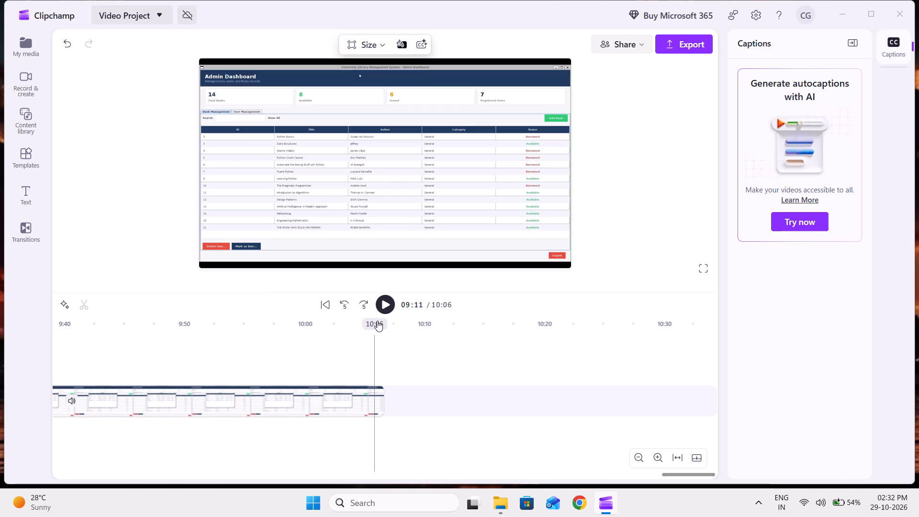
{"action": "scroll", "coordinate": [99, 385], "scroll_direction": "right", "scroll_amount": 4}
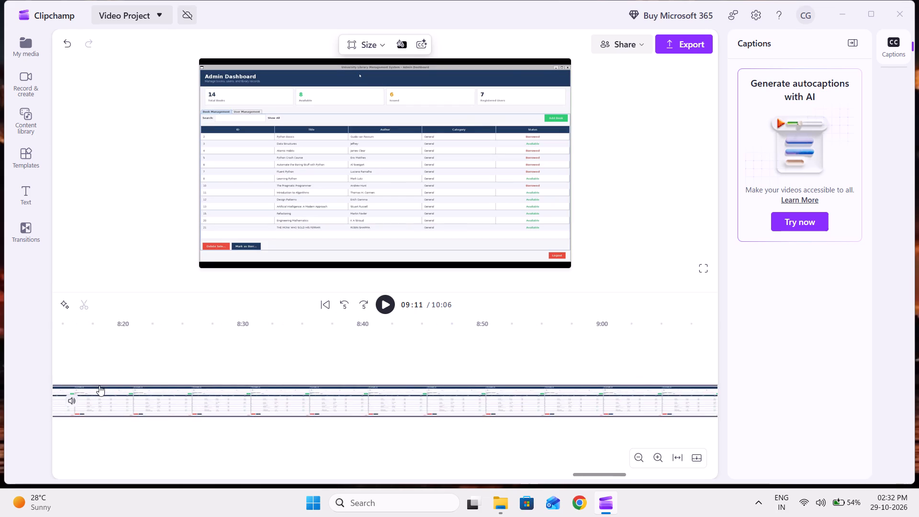
Play back the edited footage from about 8:40 through the join to about 9:20 to check the transition between the clips.
{"action": "left_click", "coordinate": [369, 417]}
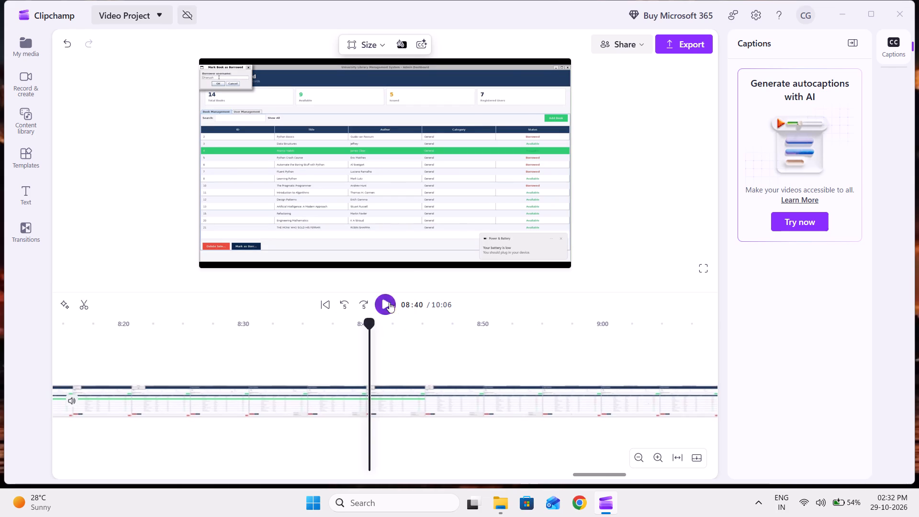
{"action": "left_click", "coordinate": [386, 302]}
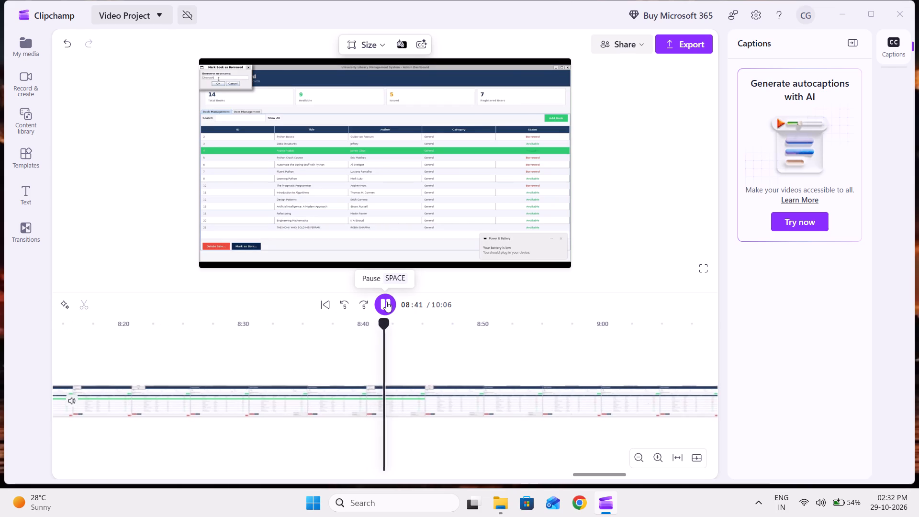
{"action": "key", "text": "Right"}
{"action": "key", "text": "Right"}
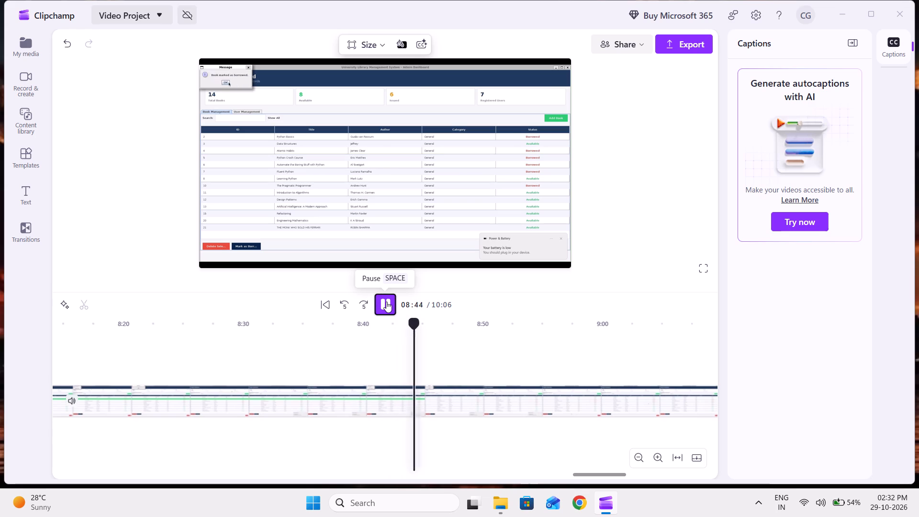
{"action": "key", "text": "Right"}
{"action": "key", "text": "Right"}
{"action": "key", "text": "Right"}
{"action": "key", "text": "Right"}
{"action": "key", "text": "Right"}
{"action": "key", "text": "Right"}
{"action": "key", "text": "Right"}
{"action": "key", "text": "Right"}
{"action": "key", "text": "Right"}
{"action": "key", "text": "Right"}
{"action": "key", "text": "Right"}
{"action": "key", "text": "Right"}
{"action": "key", "text": "Right"}
{"action": "key", "text": "Right"}
{"action": "key", "text": "Right"}
{"action": "key", "text": "Right"}
{"action": "key", "text": "Right"}
{"action": "key", "text": "Right"}
{"action": "key", "text": "Right"}
{"action": "key", "text": "Right"}
{"action": "key", "text": "Right"}
{"action": "key", "text": "Right"}
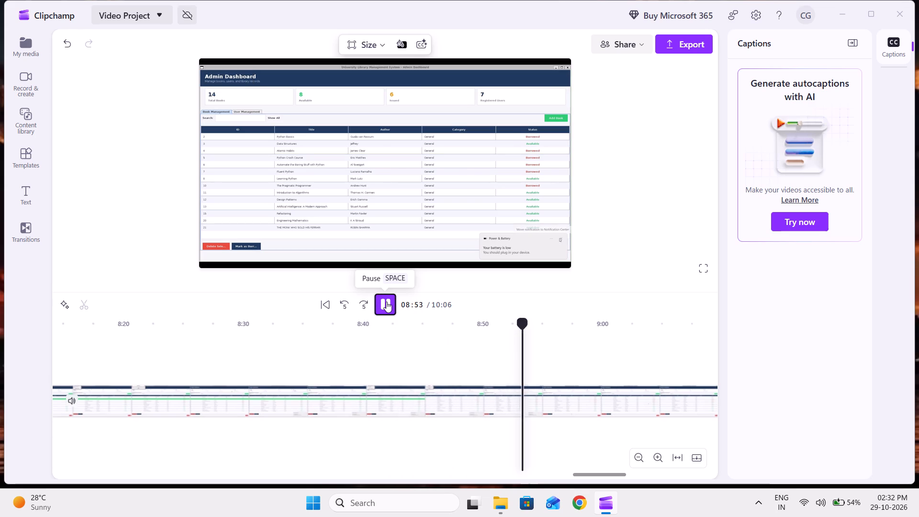
{"action": "key", "text": "Right"}
{"action": "key", "text": "Right"}
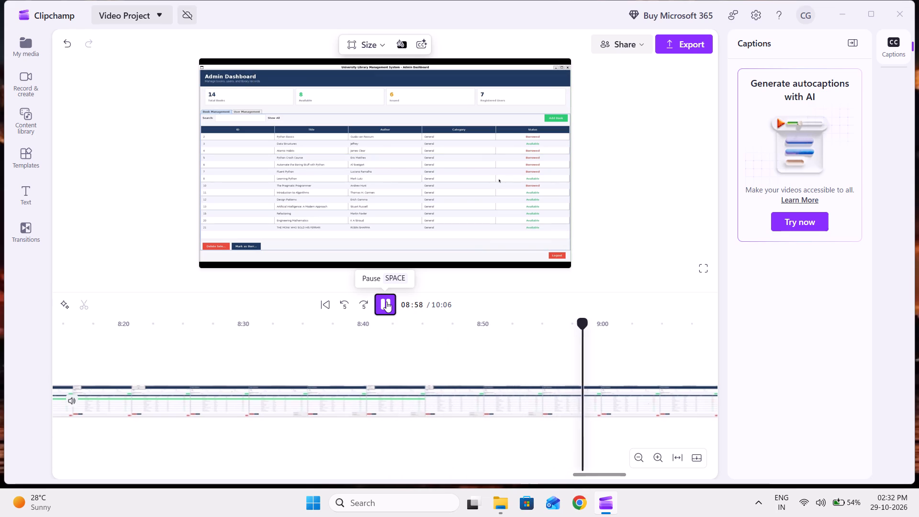
{"action": "key", "text": "Right"}
{"action": "key", "text": "Right"}
{"action": "key", "text": "Right"}
{"action": "key", "text": "Right"}
{"action": "key", "text": "Right"}
{"action": "key", "text": "Right"}
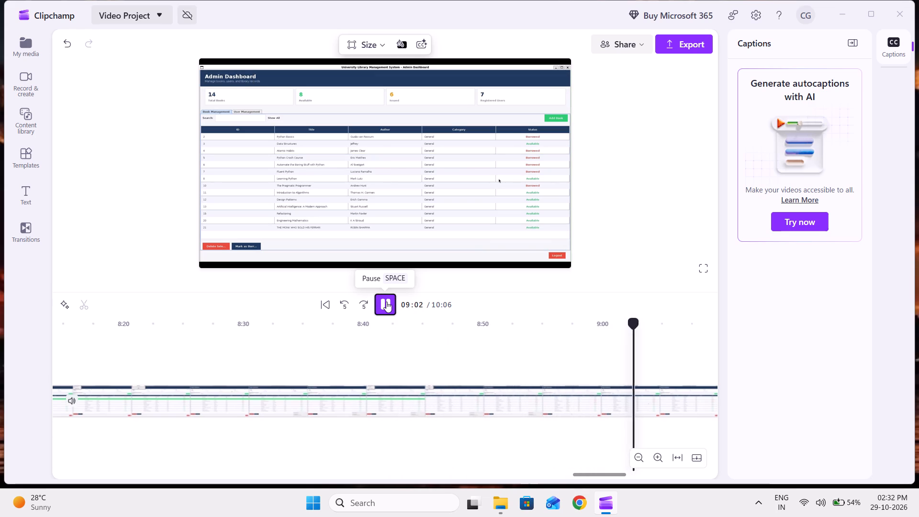
{"action": "key", "text": "Right"}
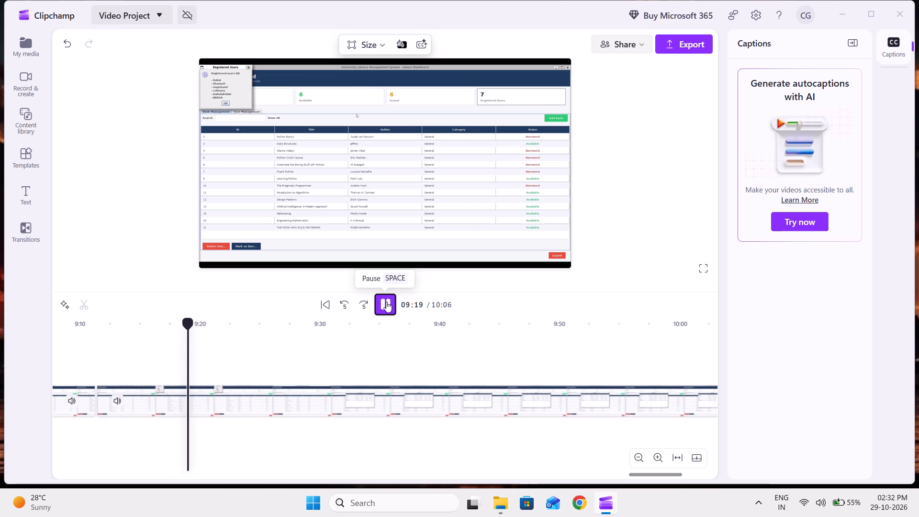
{"action": "left_click", "coordinate": [385, 302]}
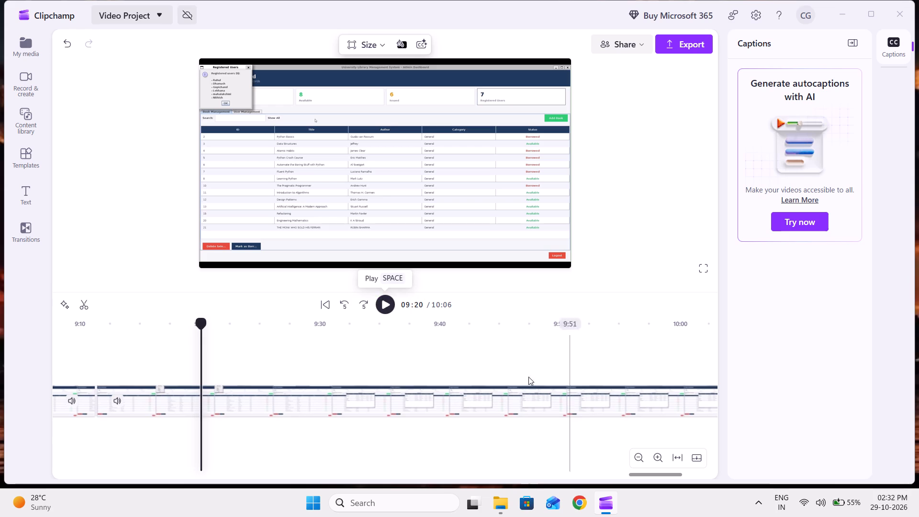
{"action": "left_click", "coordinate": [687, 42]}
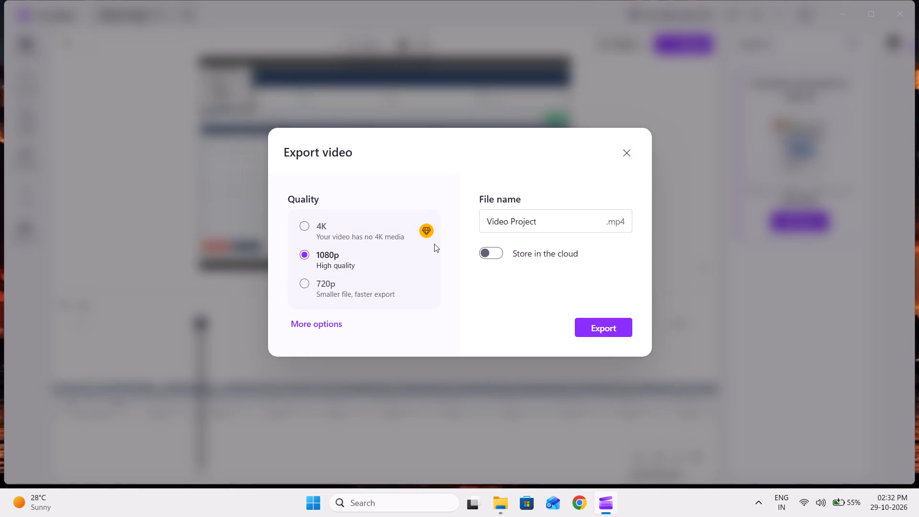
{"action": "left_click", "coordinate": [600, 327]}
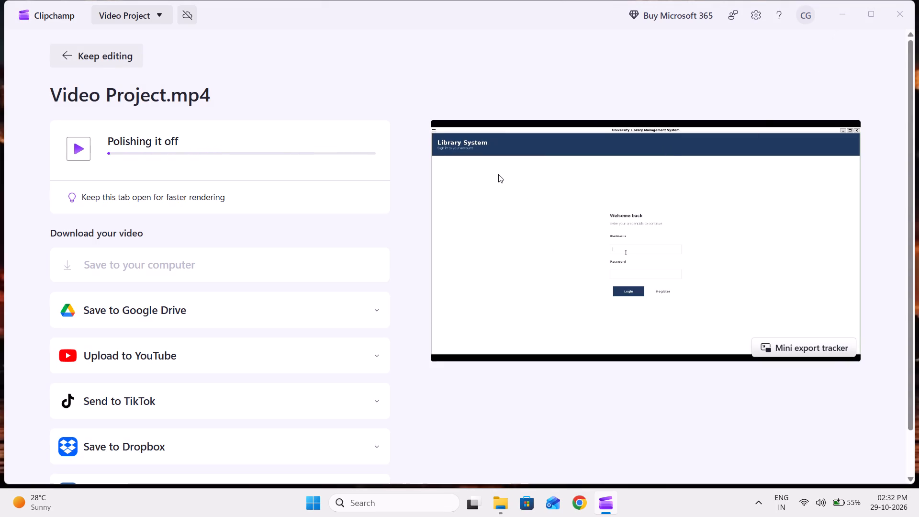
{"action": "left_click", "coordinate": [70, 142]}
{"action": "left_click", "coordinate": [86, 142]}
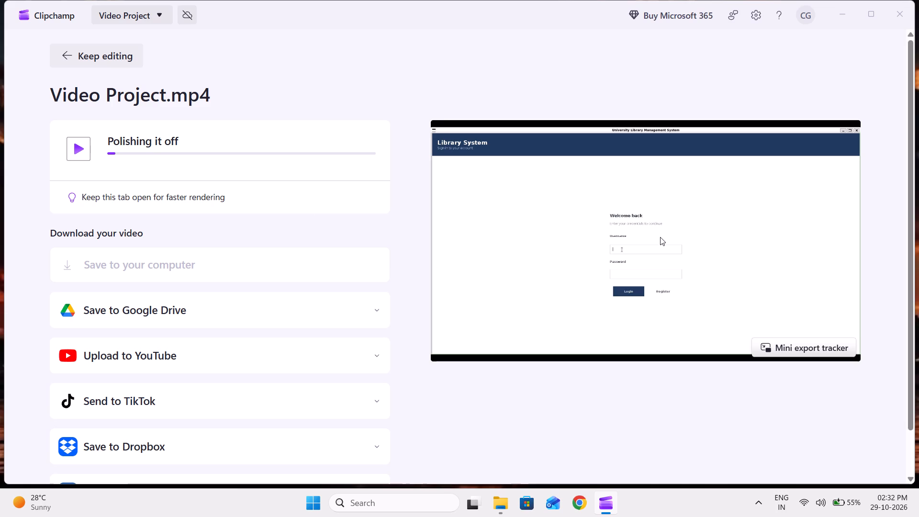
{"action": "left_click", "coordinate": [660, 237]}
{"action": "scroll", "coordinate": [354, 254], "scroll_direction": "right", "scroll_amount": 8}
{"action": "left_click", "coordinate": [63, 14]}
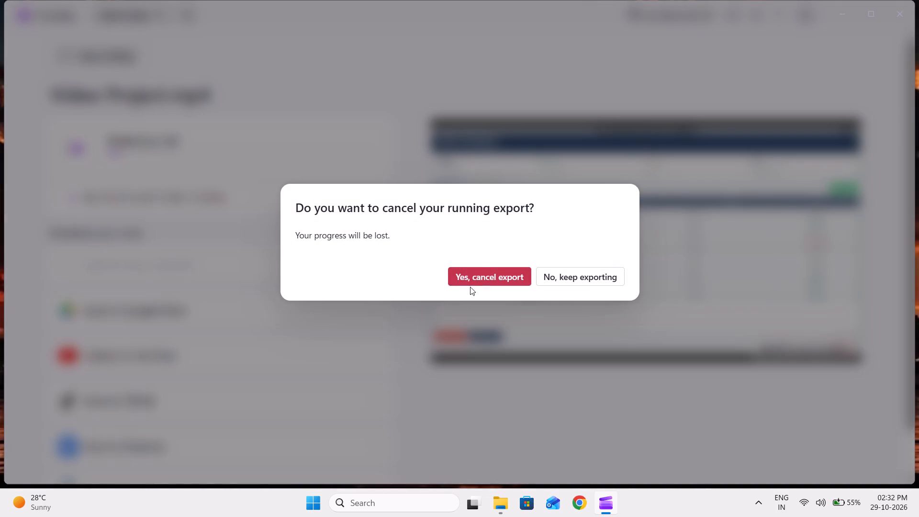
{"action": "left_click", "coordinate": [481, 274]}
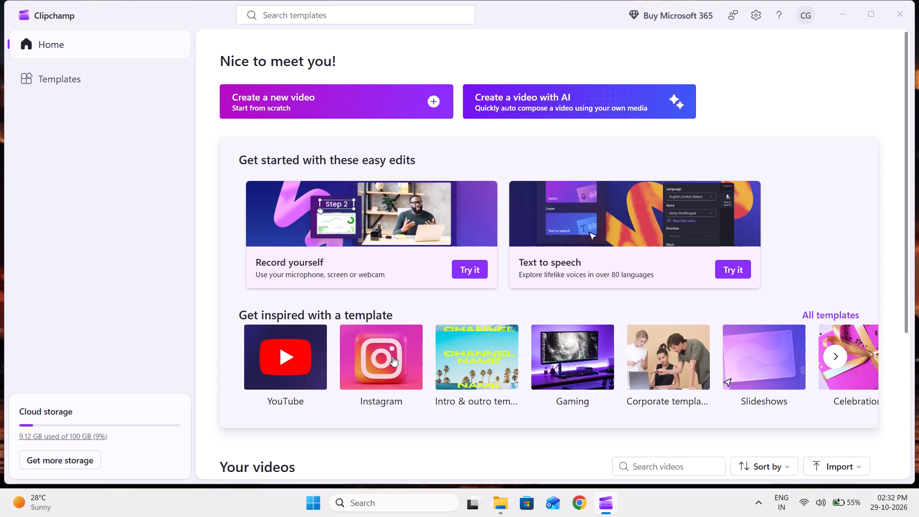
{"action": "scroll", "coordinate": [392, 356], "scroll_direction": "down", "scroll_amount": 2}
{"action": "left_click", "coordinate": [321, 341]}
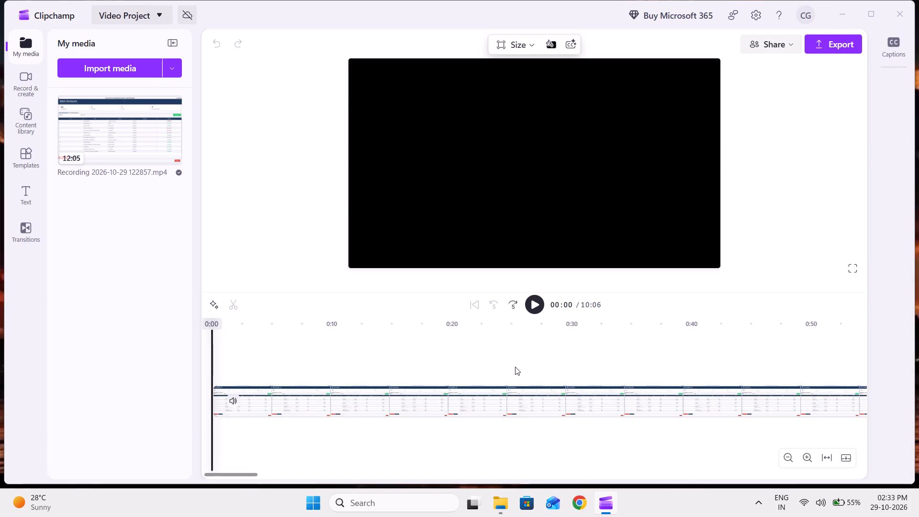
Examine the timeline around the join of the two clips and preview the playback across it from about 9:09.
{"action": "scroll", "coordinate": [638, 429], "scroll_direction": "left", "scroll_amount": 20}
{"action": "scroll", "coordinate": [638, 429], "scroll_direction": "left", "scroll_amount": 1}
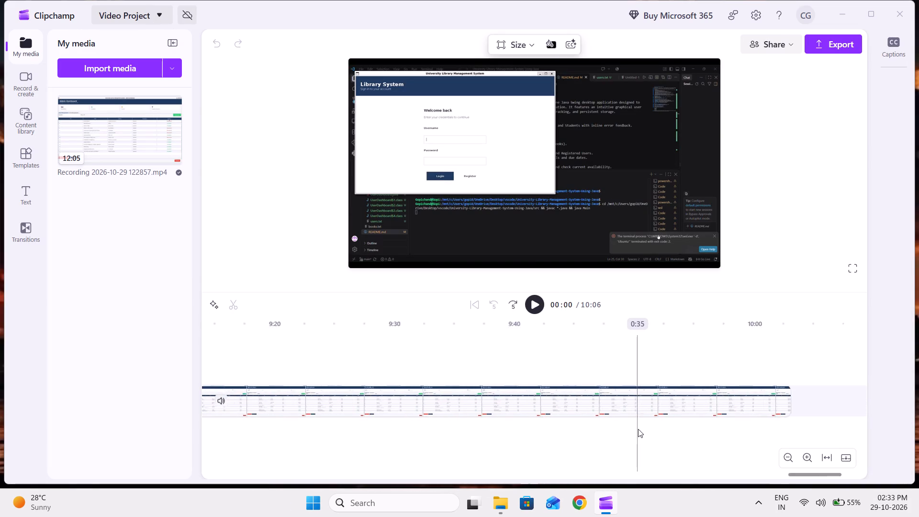
{"action": "scroll", "coordinate": [638, 429], "scroll_direction": "left", "scroll_amount": 6}
{"action": "scroll", "coordinate": [638, 429], "scroll_direction": "right", "scroll_amount": 5}
{"action": "scroll", "coordinate": [638, 429], "scroll_direction": "left", "scroll_amount": 7}
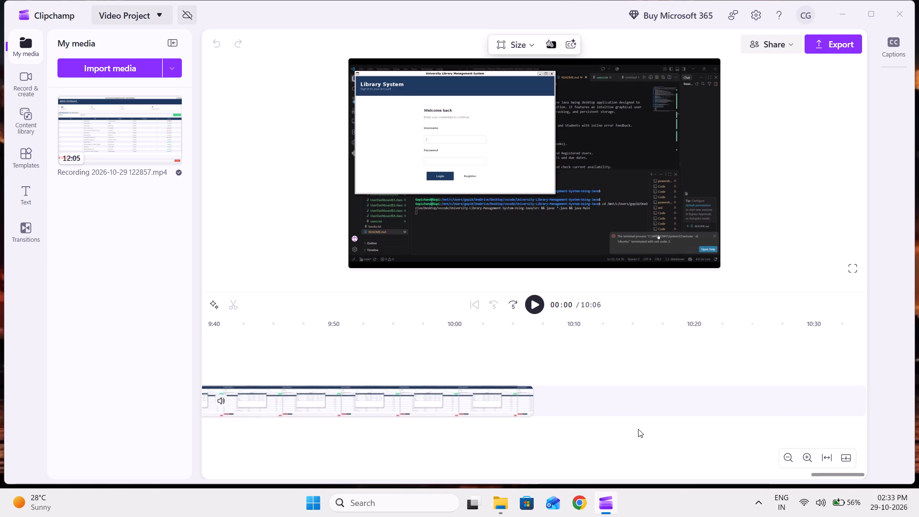
{"action": "scroll", "coordinate": [638, 429], "scroll_direction": "left", "scroll_amount": 4}
{"action": "scroll", "coordinate": [638, 429], "scroll_direction": "right", "scroll_amount": 1}
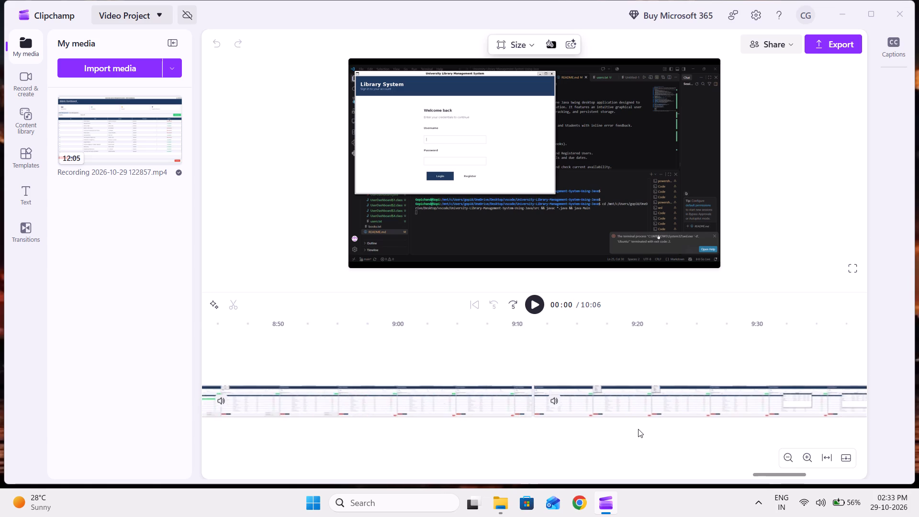
{"action": "scroll", "coordinate": [638, 429], "scroll_direction": "right", "scroll_amount": 1}
{"action": "left_click", "coordinate": [773, 358]}
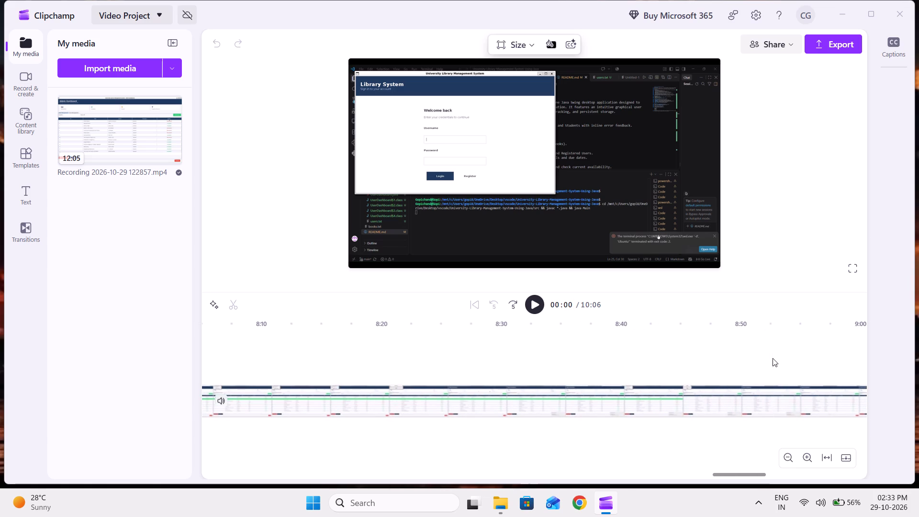
{"action": "scroll", "coordinate": [773, 358], "scroll_direction": "left", "scroll_amount": 3}
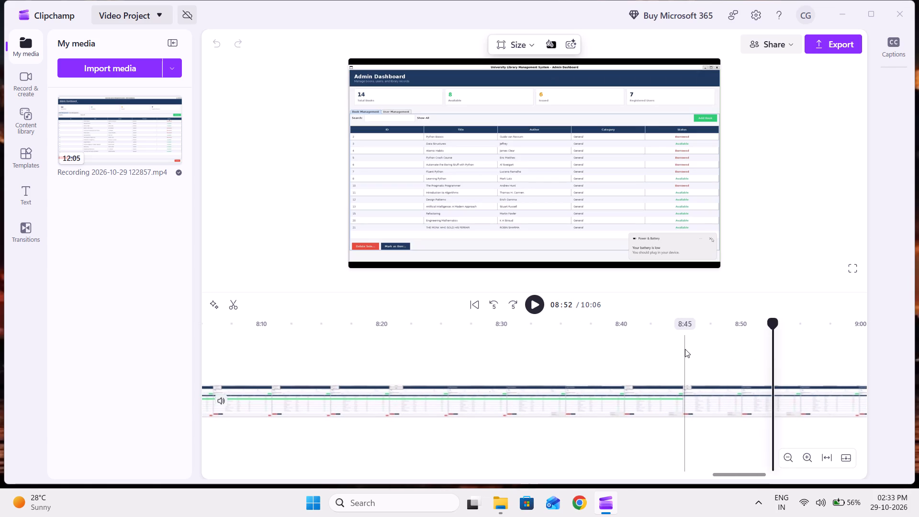
{"action": "scroll", "coordinate": [685, 349], "scroll_direction": "left", "scroll_amount": 1}
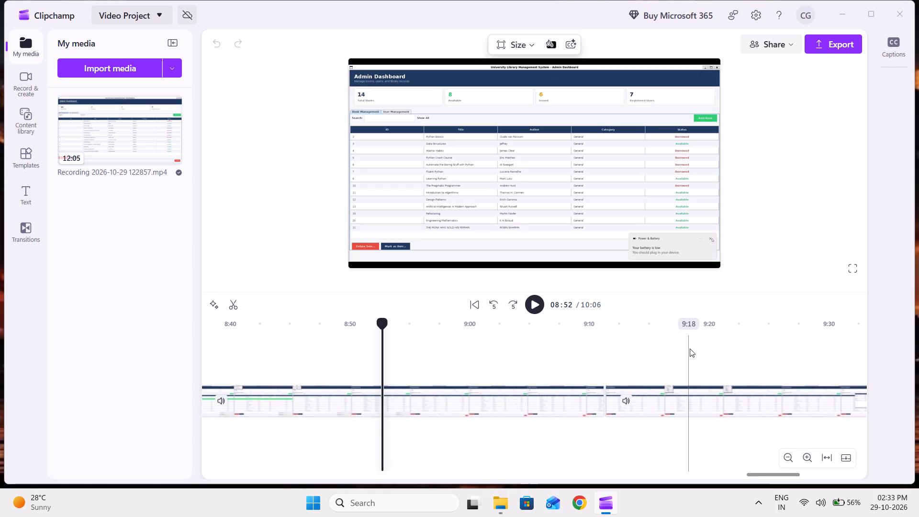
{"action": "left_click", "coordinate": [579, 334]}
{"action": "key", "text": "space"}
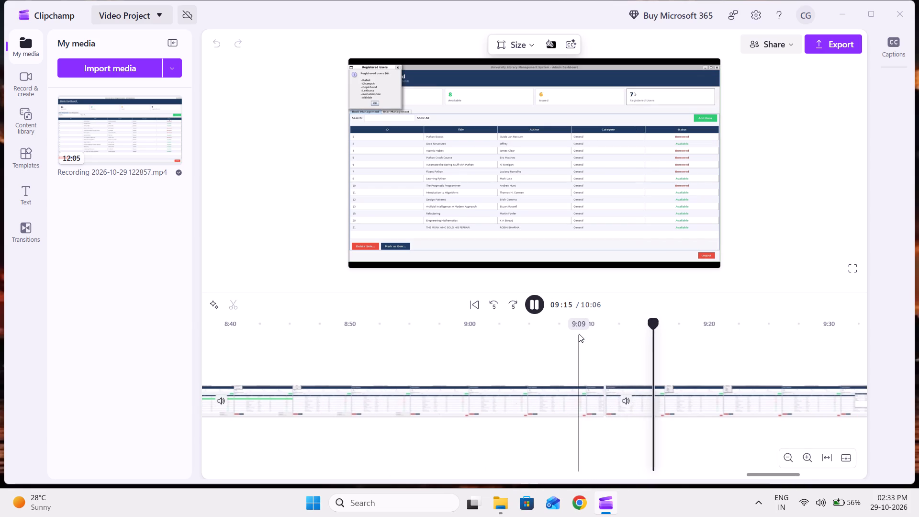
{"action": "key", "text": "space"}
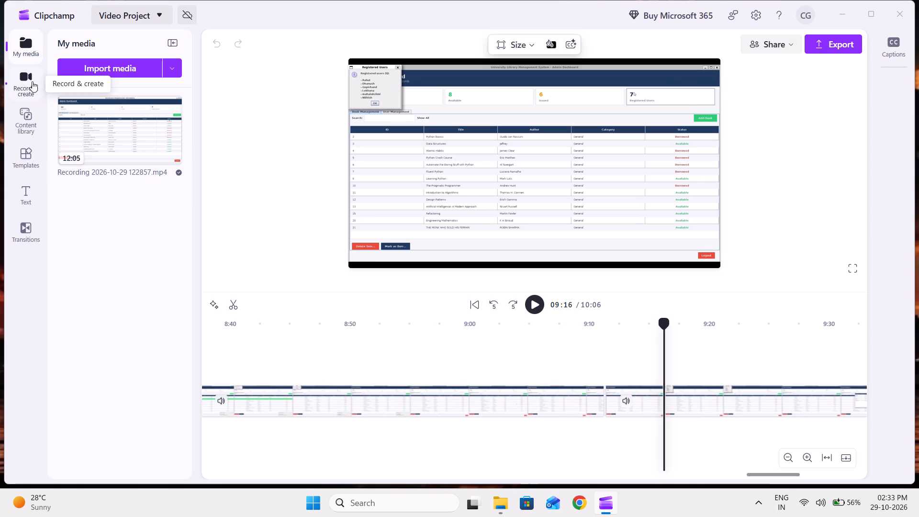
{"action": "left_click", "coordinate": [23, 49]}
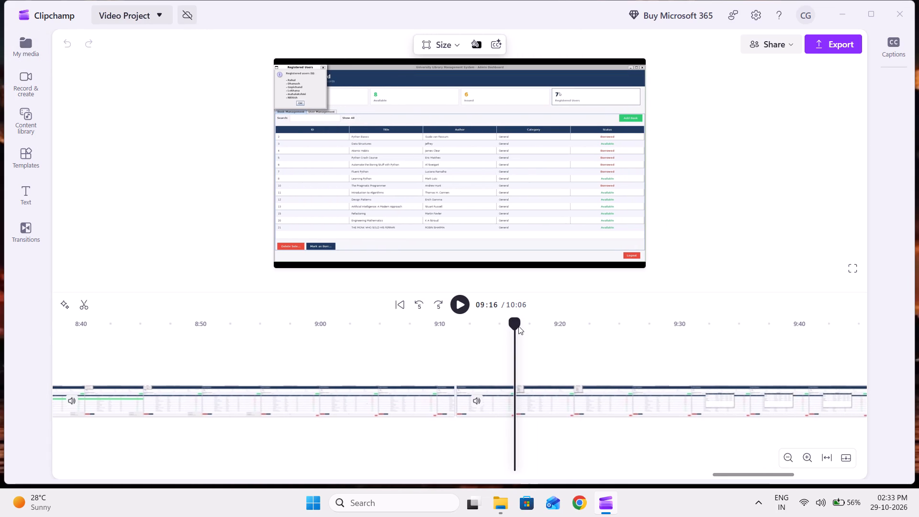
Scrub back to check the footage around 8:44, and return the playhead to the very start of the timeline.
{"action": "left_click_drag", "start_coordinate": [517, 325], "coordinate": [177, 325]}
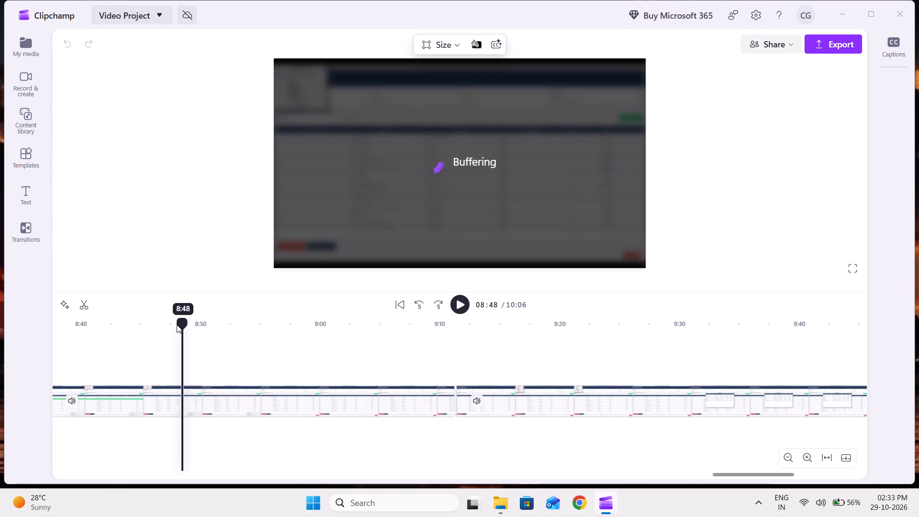
{"action": "left_click_drag", "start_coordinate": [177, 325], "coordinate": [134, 325]}
{"action": "scroll", "coordinate": [278, 373], "scroll_direction": "right", "scroll_amount": 10}
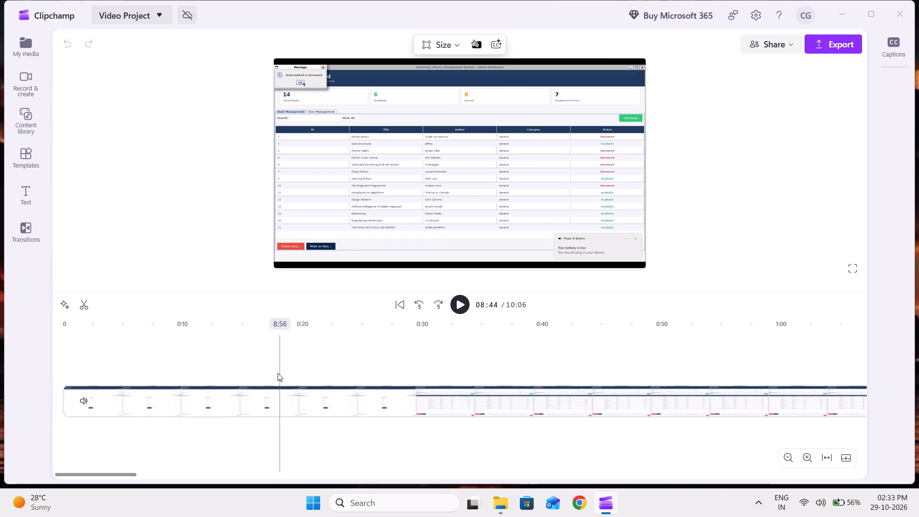
{"action": "scroll", "coordinate": [278, 373], "scroll_direction": "right", "scroll_amount": 16}
{"action": "left_click", "coordinate": [76, 353]}
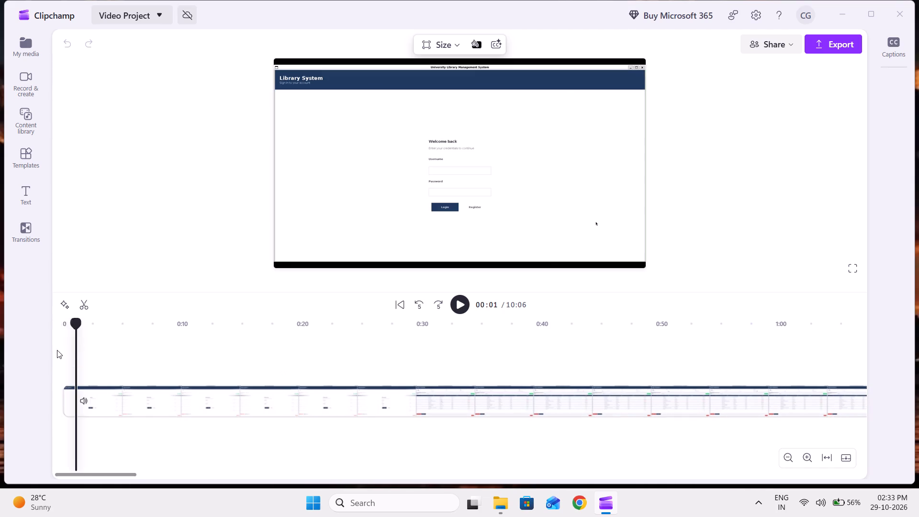
{"action": "left_click_drag", "start_coordinate": [76, 322], "coordinate": [21, 318]}
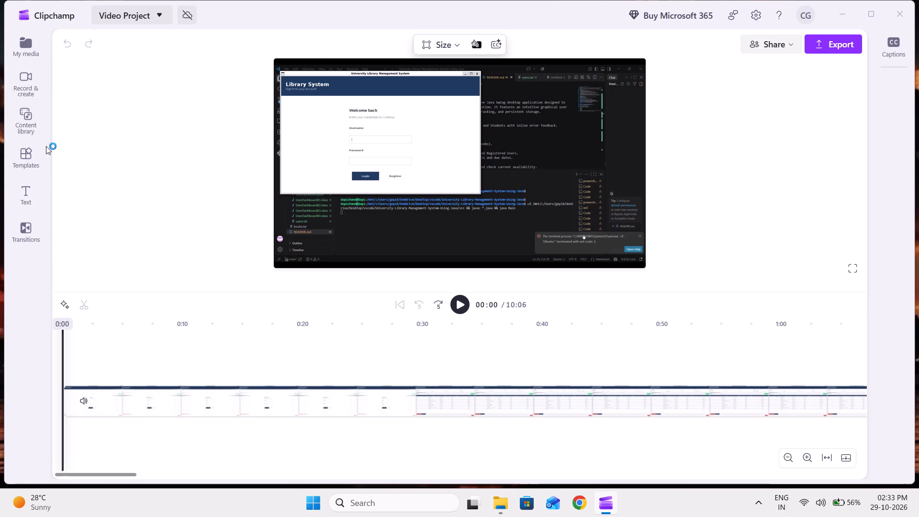
Start importing media and browse to the Screen Recordings folder inside Videos.
{"action": "left_click", "coordinate": [33, 42]}
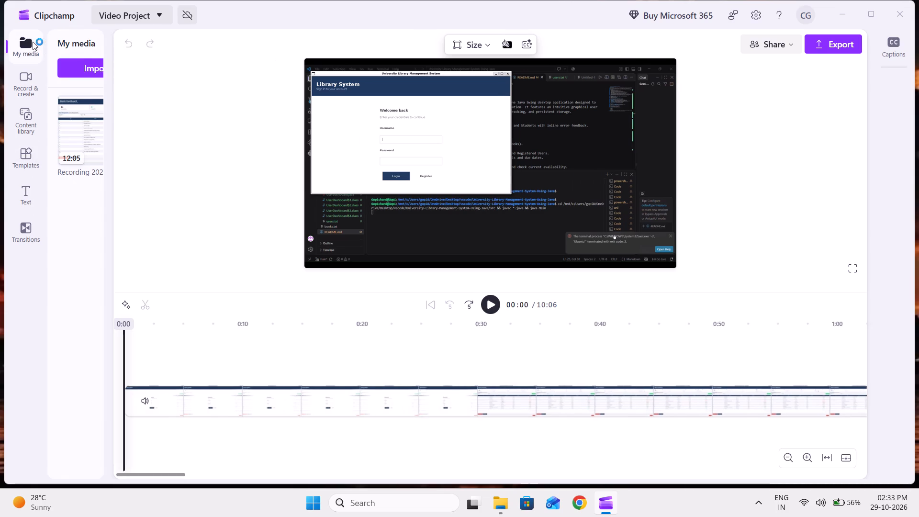
{"action": "left_click", "coordinate": [128, 63]}
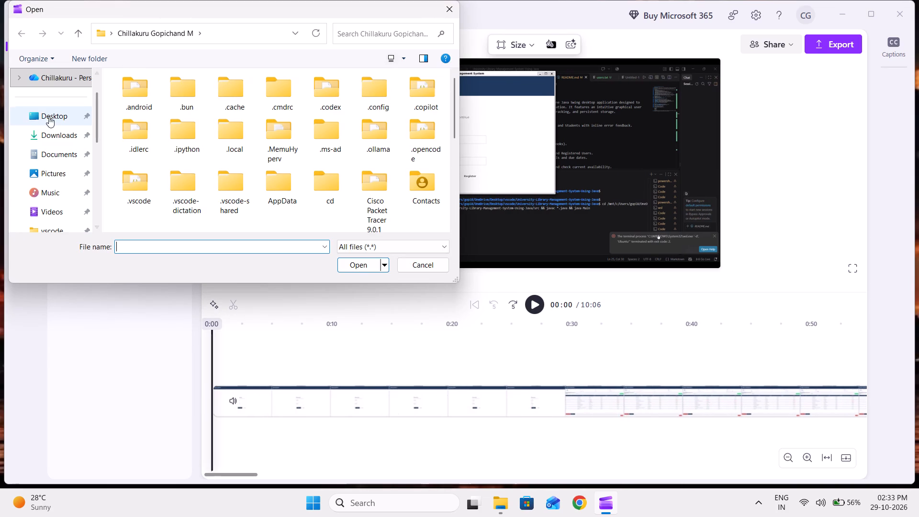
{"action": "left_click", "coordinate": [49, 114]}
{"action": "scroll", "coordinate": [49, 114], "scroll_direction": "up", "scroll_amount": 3}
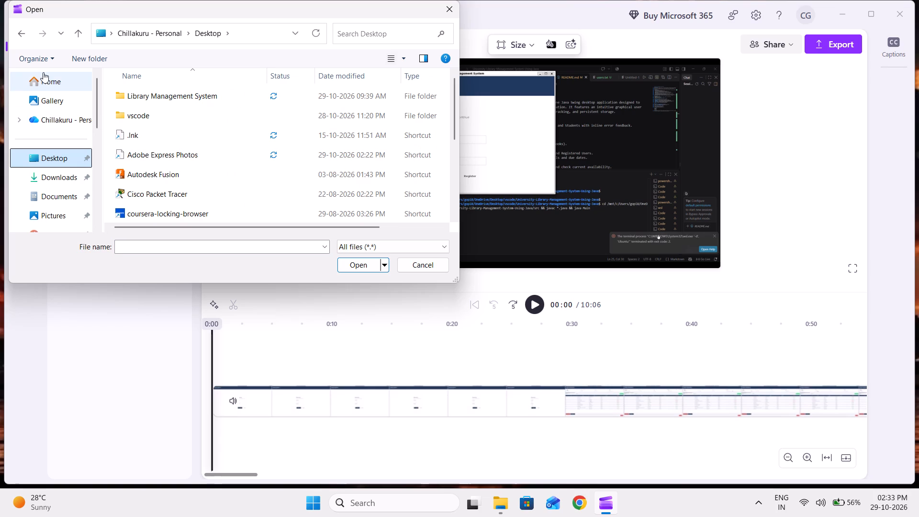
{"action": "left_click", "coordinate": [51, 85]}
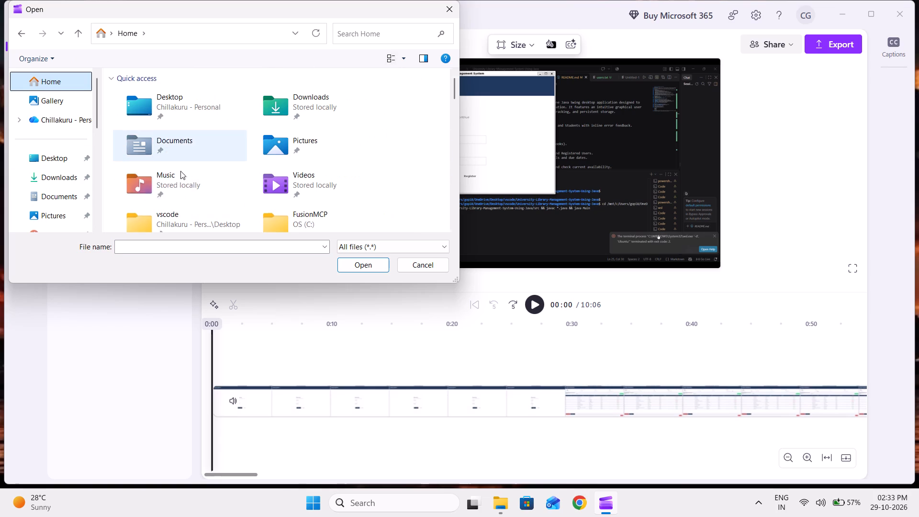
{"action": "scroll", "coordinate": [229, 198], "scroll_direction": "down", "scroll_amount": 1}
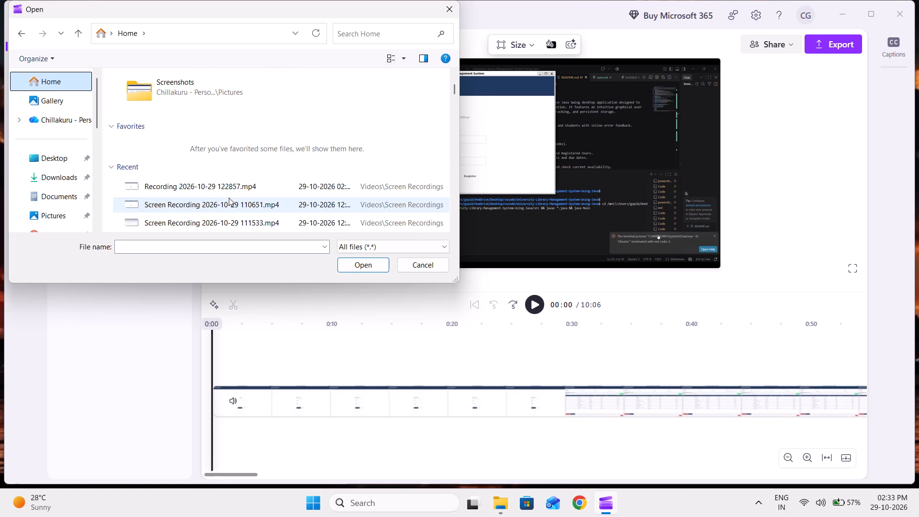
{"action": "scroll", "coordinate": [223, 157], "scroll_direction": "up", "scroll_amount": 1}
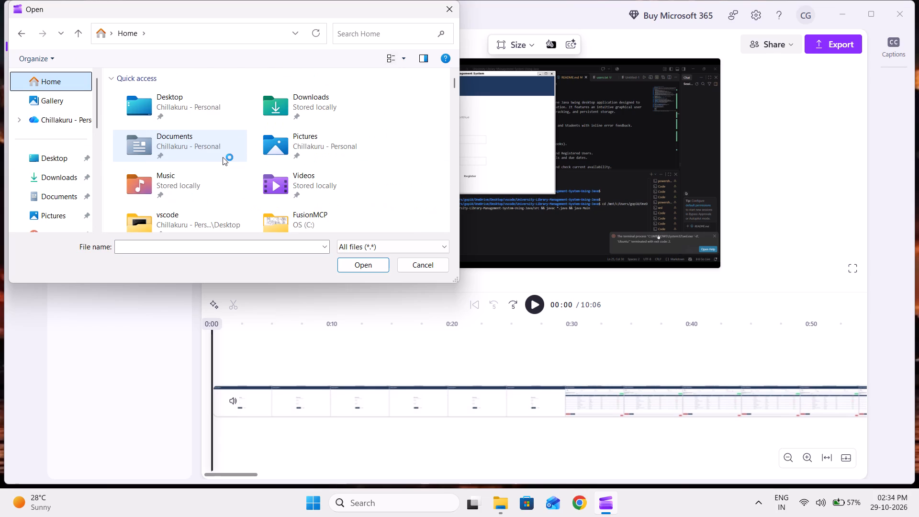
{"action": "scroll", "coordinate": [72, 168], "scroll_direction": "down", "scroll_amount": 1}
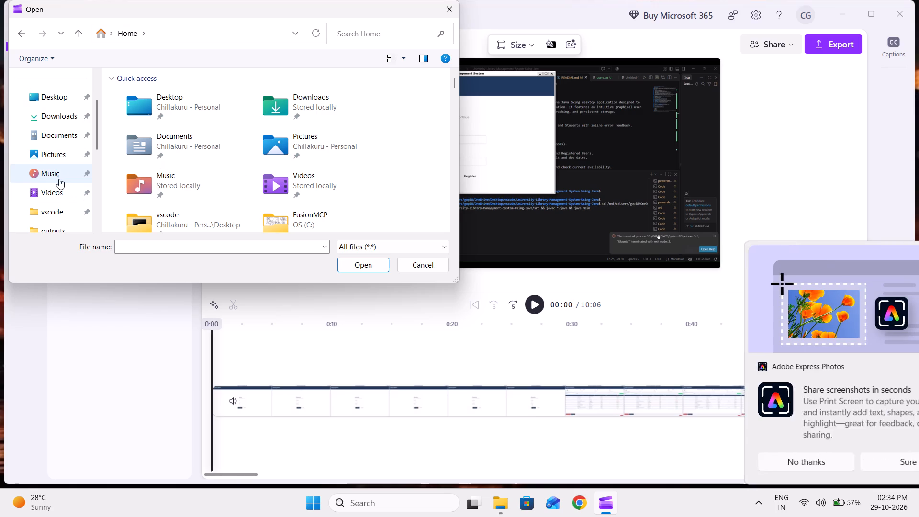
{"action": "left_click", "coordinate": [50, 189]}
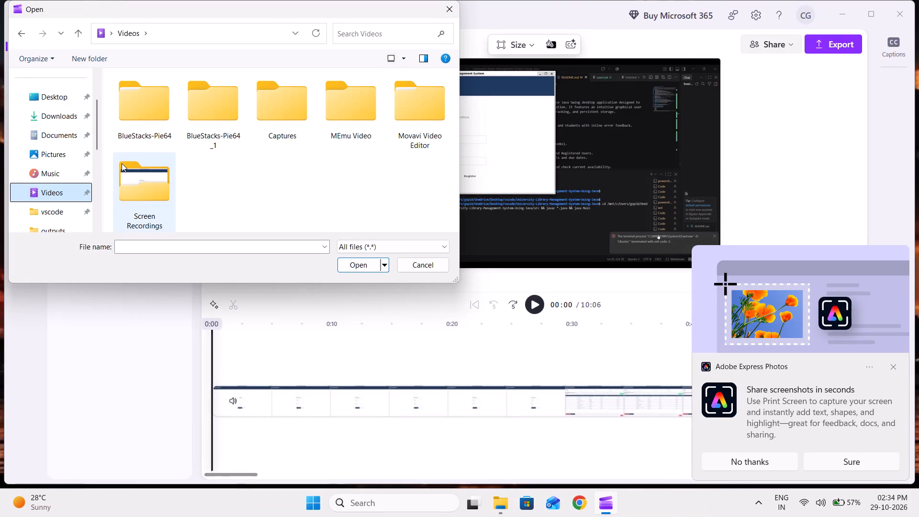
{"action": "double_click", "coordinate": [143, 193]}
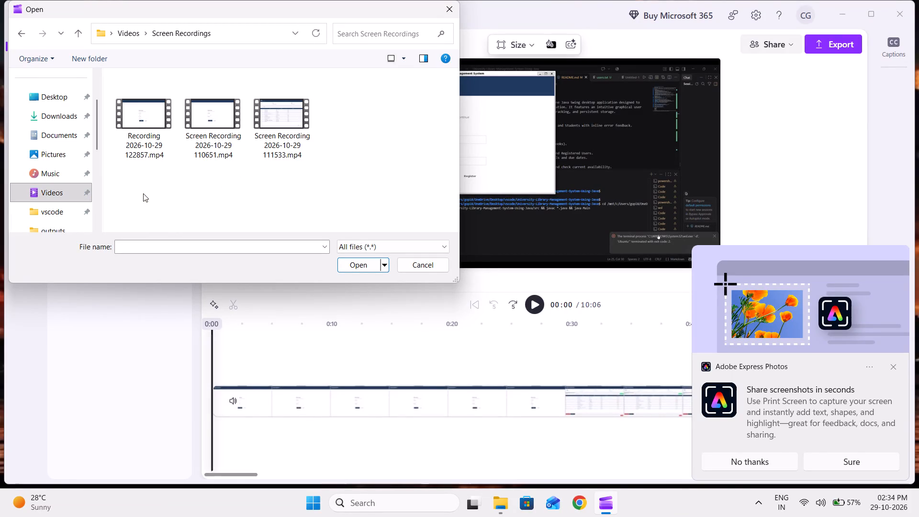
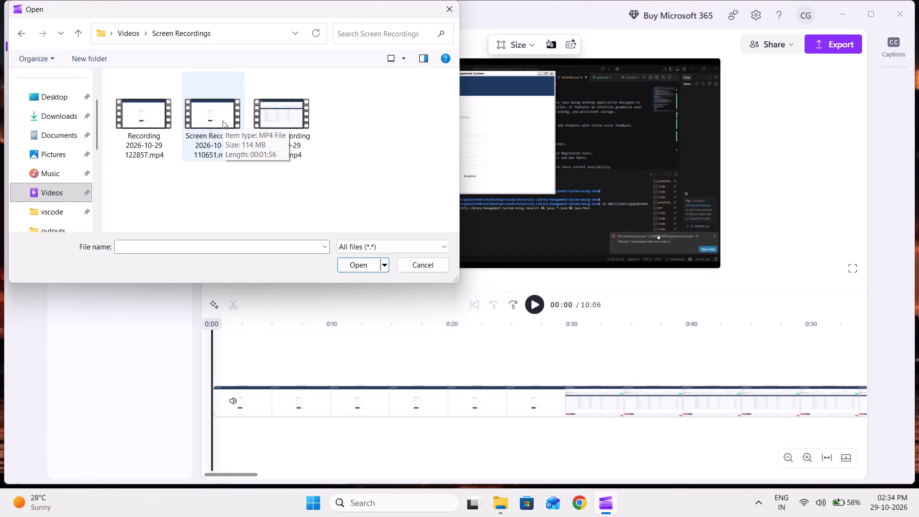
Import the file Screen Recording 2026-10-29 111533.mp4 into the project media.
{"action": "left_click", "coordinate": [269, 131]}
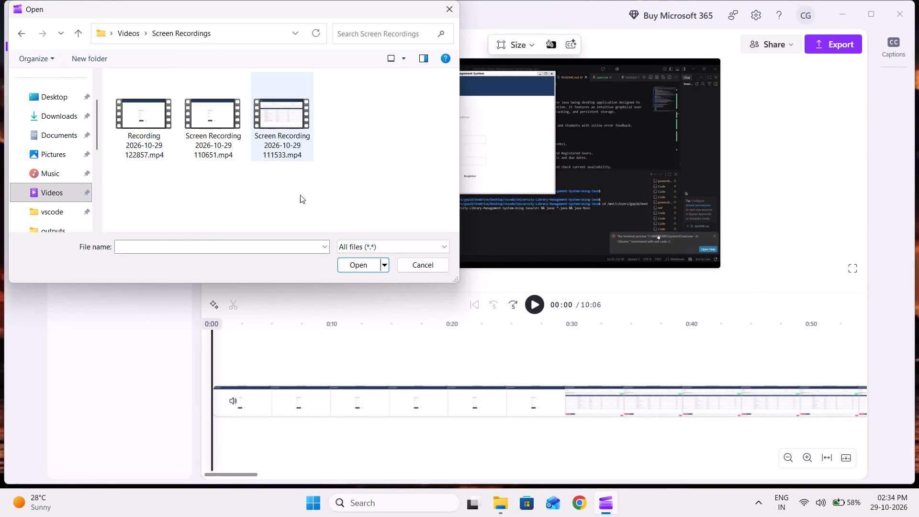
{"action": "left_click", "coordinate": [352, 266]}
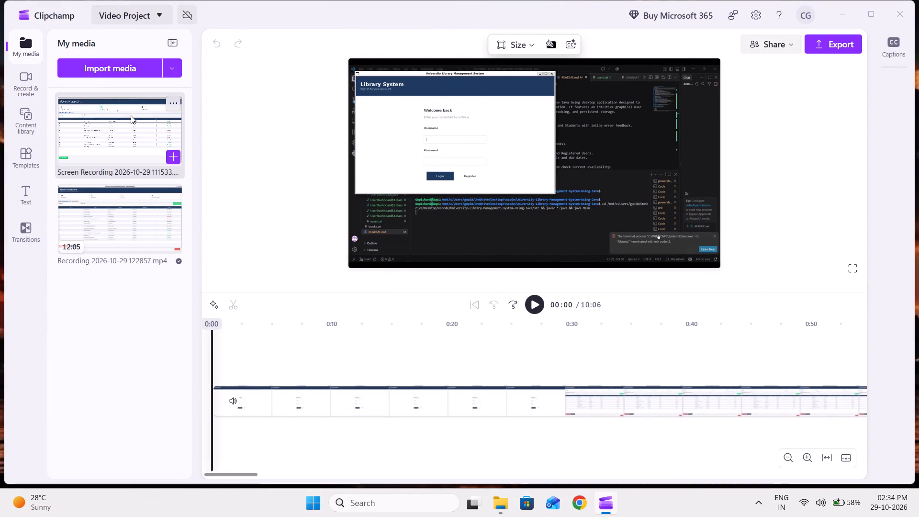
Import the file Screen Recording 2026-10-29 110651.mp4 from the Screen Recordings folder into the project media.
{"action": "left_click", "coordinate": [130, 67]}
{"action": "left_click", "coordinate": [188, 121]}
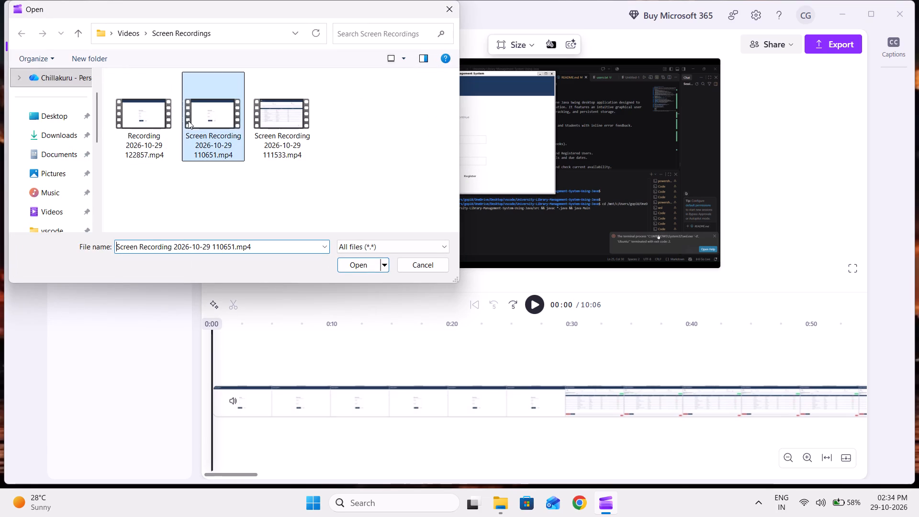
{"action": "left_click", "coordinate": [357, 268]}
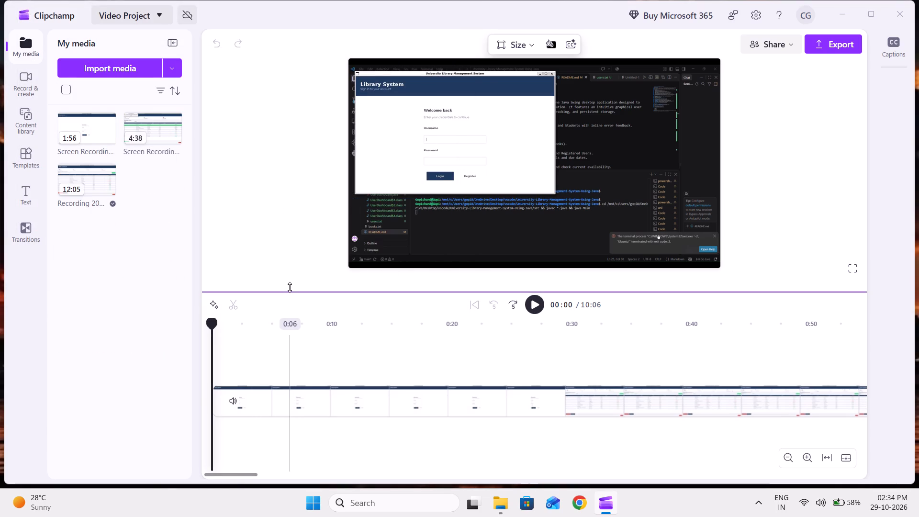
Select both newly imported screen recordings, 110651 first and 111533 second, in the project media.
{"action": "left_click", "coordinate": [96, 140]}
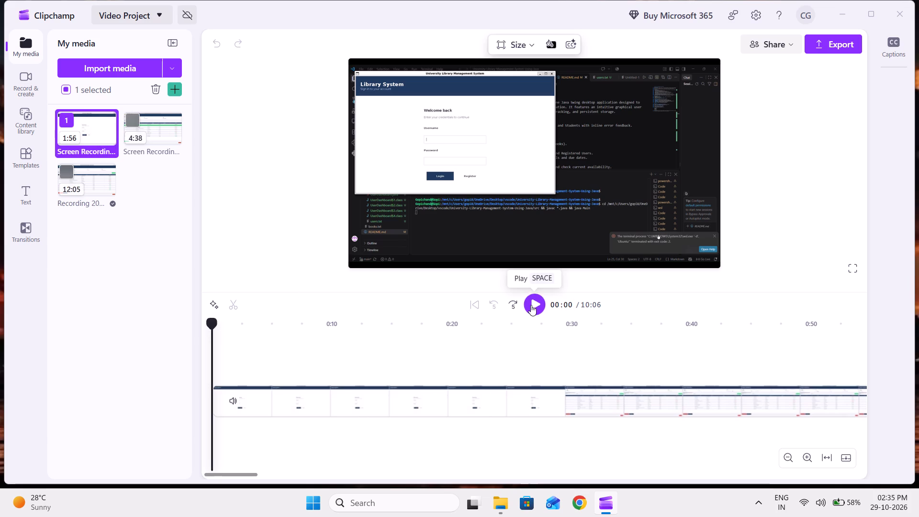
{"action": "left_click", "coordinate": [133, 125]}
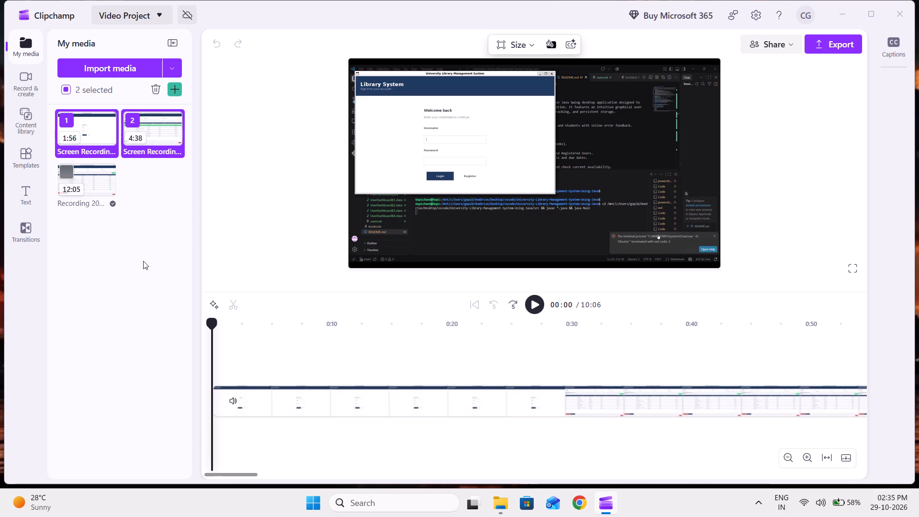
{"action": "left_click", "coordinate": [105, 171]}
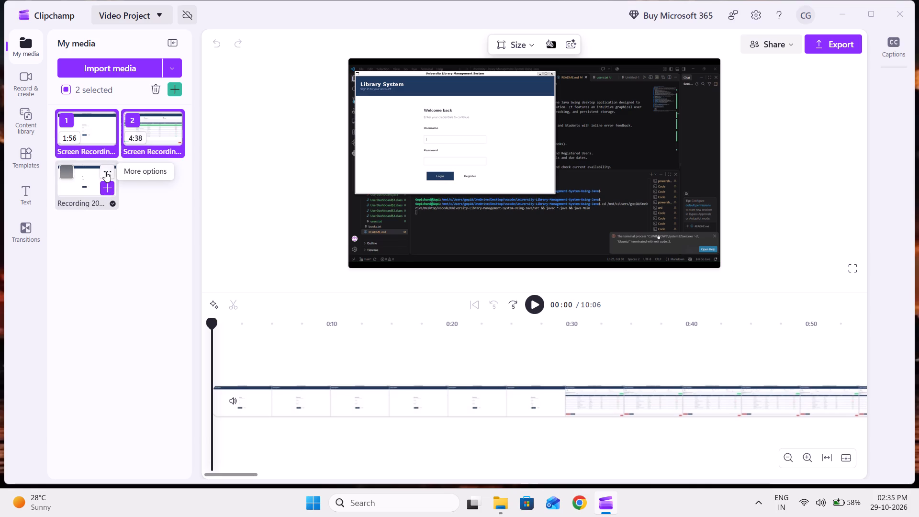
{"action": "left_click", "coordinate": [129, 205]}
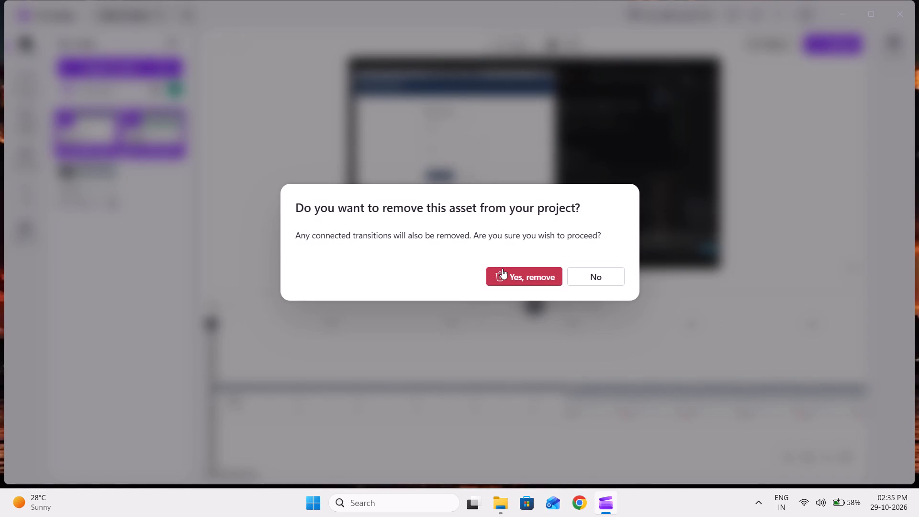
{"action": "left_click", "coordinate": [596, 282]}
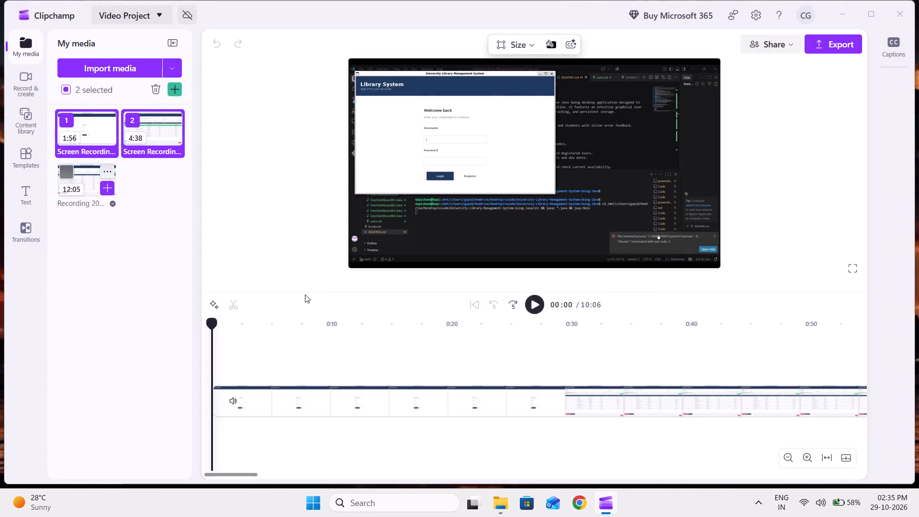
Add the two selected screen recordings to the timeline together.
{"action": "left_click", "coordinate": [171, 90]}
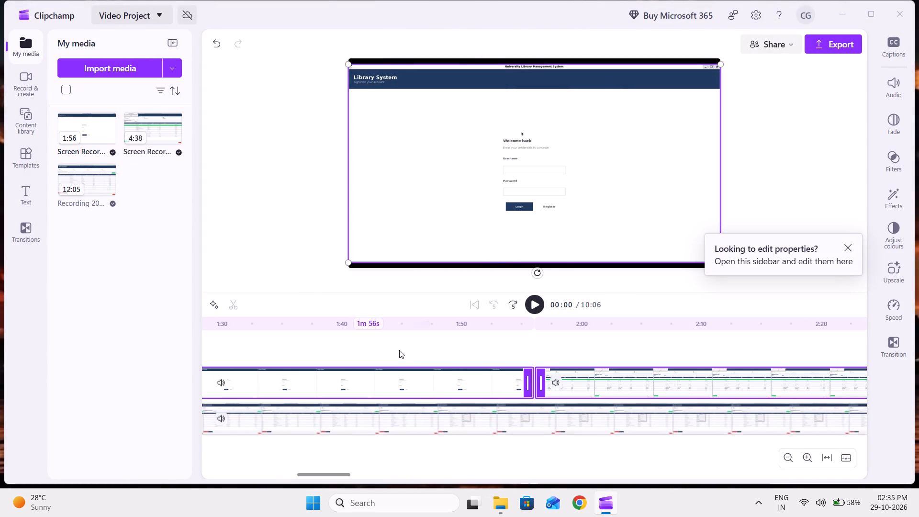
Play back the timeline from the very start to about 0:14 to check the added recording.
{"action": "left_click_drag", "start_coordinate": [443, 337], "coordinate": [382, 333]}
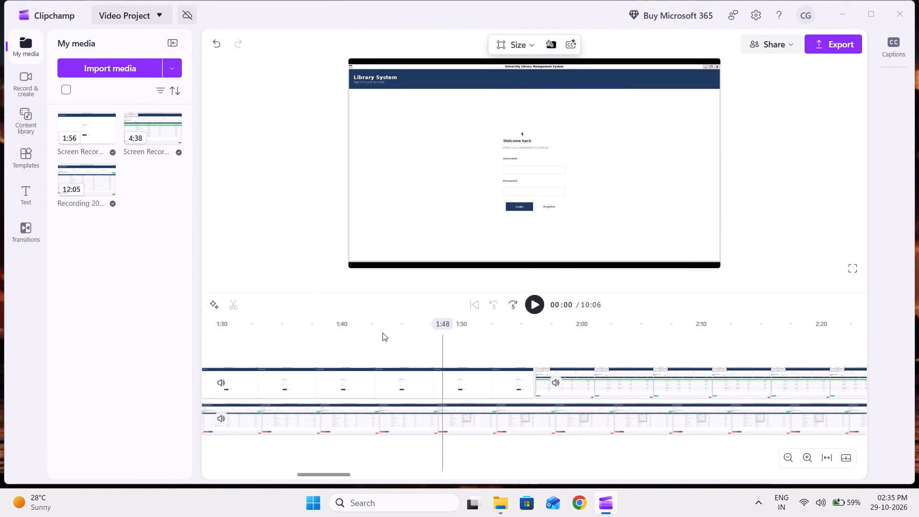
{"action": "scroll", "coordinate": [331, 353], "scroll_direction": "right", "scroll_amount": 12}
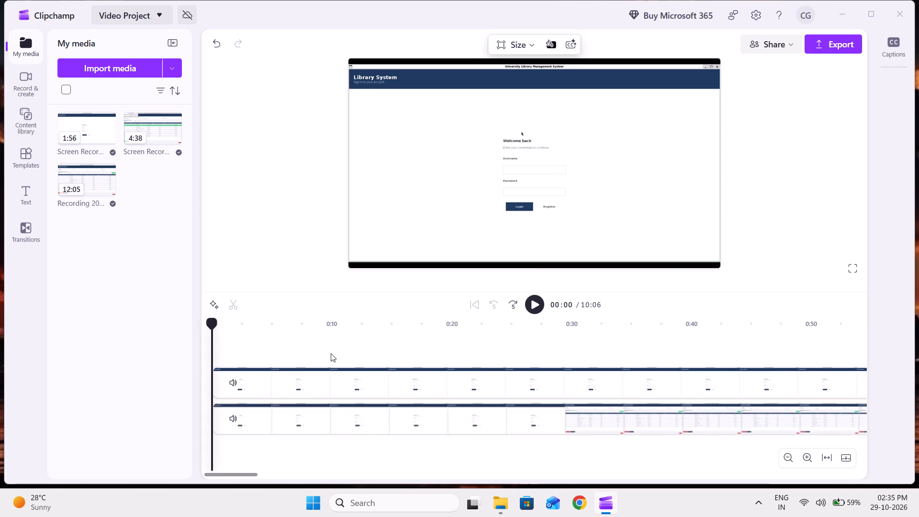
{"action": "left_click", "coordinate": [530, 312]}
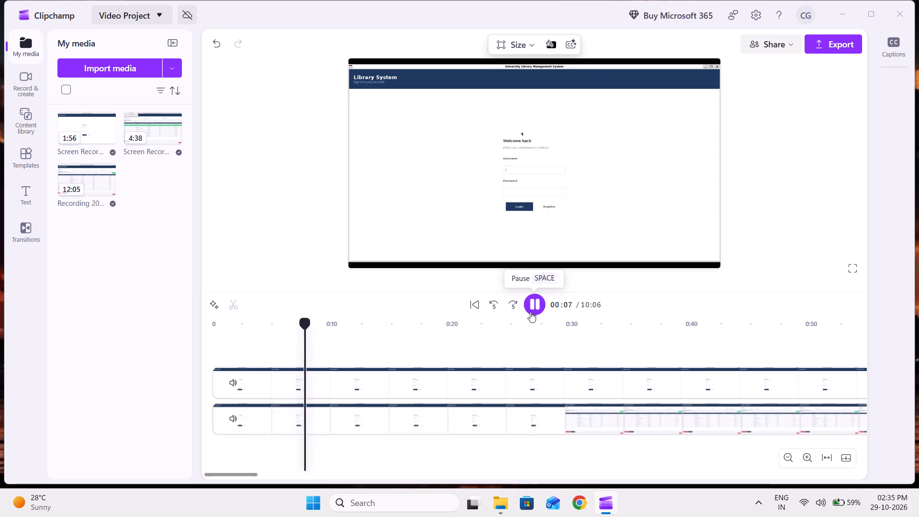
{"action": "key", "text": "Right"}
{"action": "key", "text": "Right"}
{"action": "key", "text": "Right"}
{"action": "key", "text": "Right"}
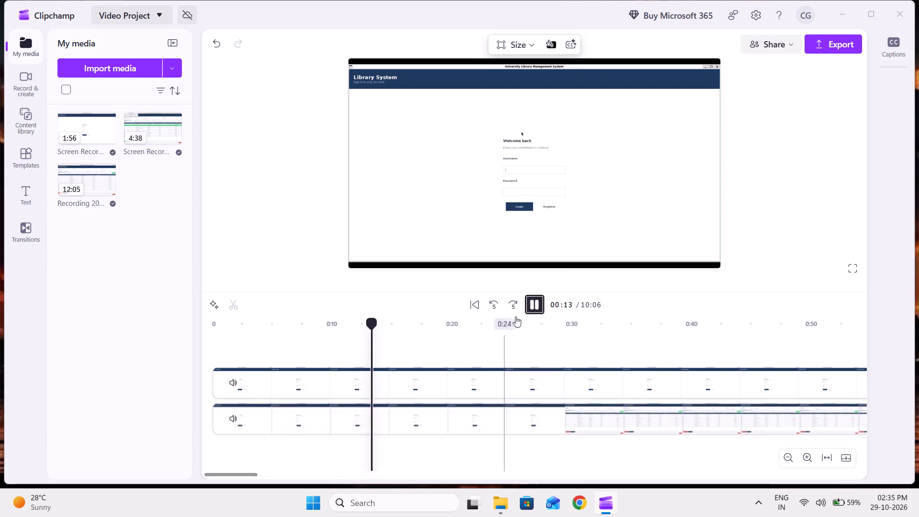
{"action": "left_click", "coordinate": [532, 309]}
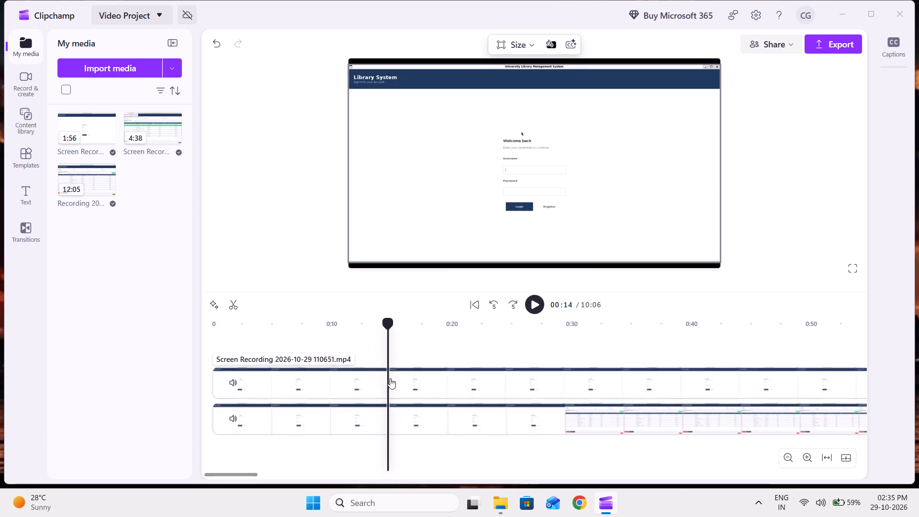
Move the Screen Recording 110651 clip from the upper track to the lower track, inserting it after the long first clip at about 9:11.
{"action": "left_click_drag", "start_coordinate": [411, 381], "coordinate": [698, 409]}
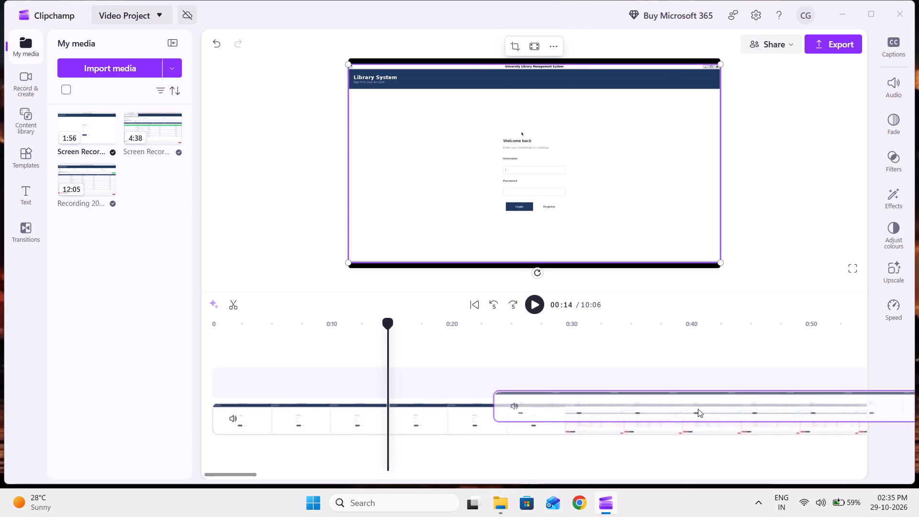
{"action": "left_click_drag", "start_coordinate": [698, 409], "coordinate": [918, 411]}
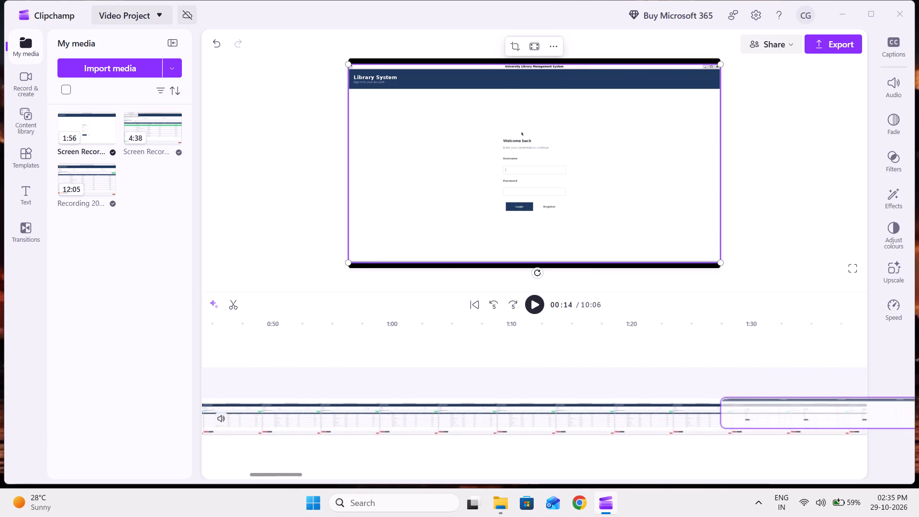
{"action": "left_click_drag", "start_coordinate": [918, 411], "coordinate": [918, 419]}
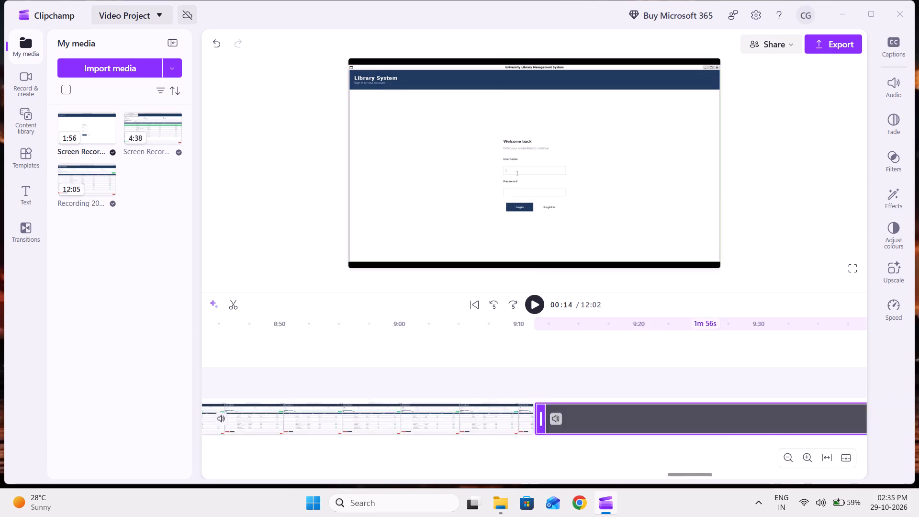
Check the moved clip's placement, and play back the start of the timeline from 0:14 to about 0:19.
{"action": "scroll", "coordinate": [320, 413], "scroll_direction": "right", "scroll_amount": 3}
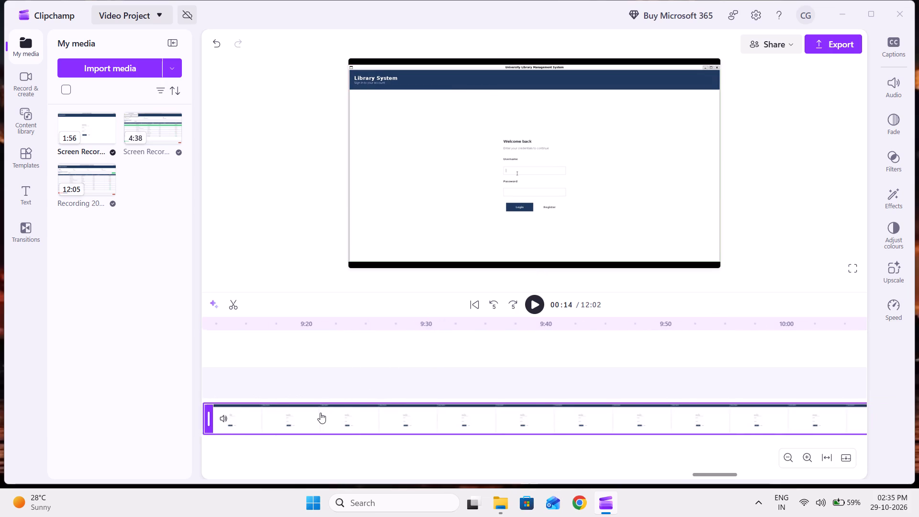
{"action": "scroll", "coordinate": [320, 413], "scroll_direction": "right", "scroll_amount": 15}
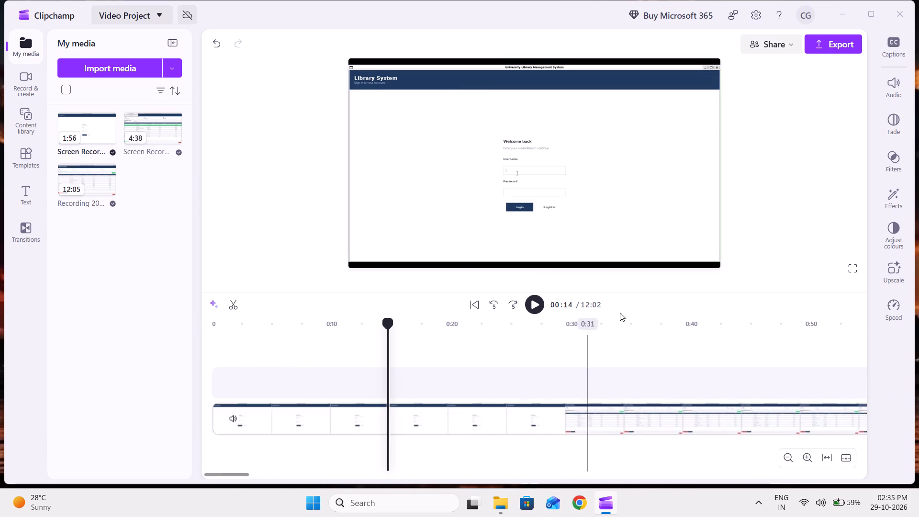
{"action": "key", "text": "space"}
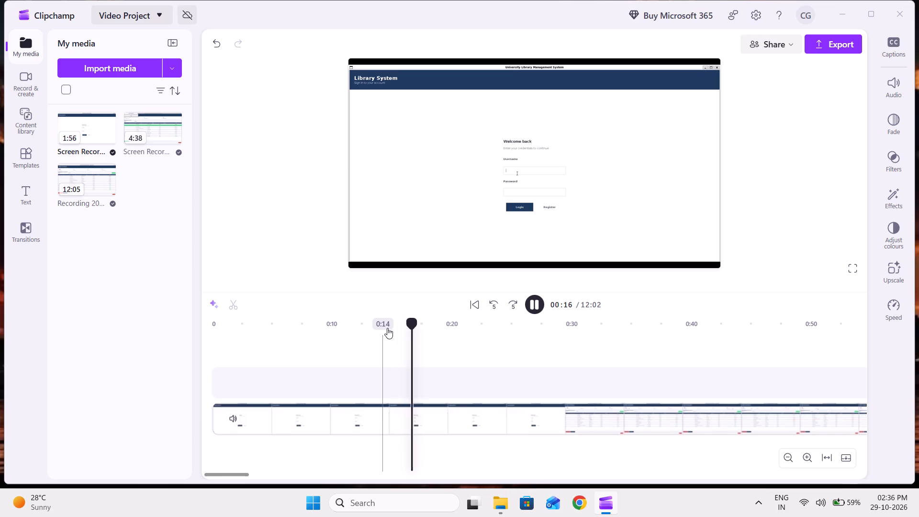
{"action": "left_click", "coordinate": [539, 305]}
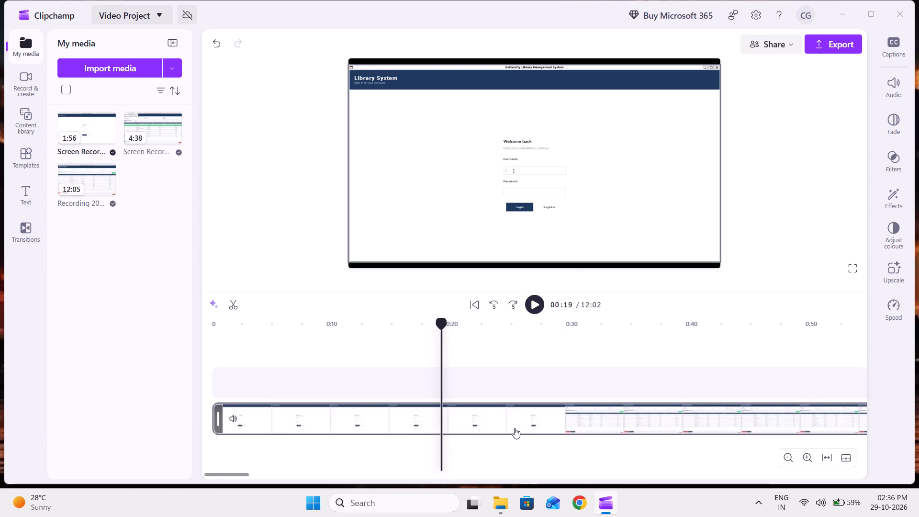
{"action": "left_click_drag", "start_coordinate": [515, 428], "coordinate": [916, 415]}
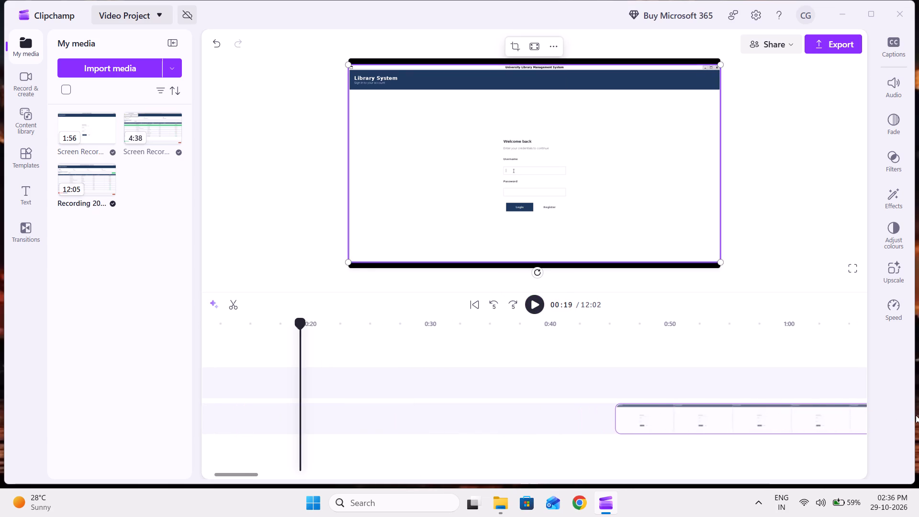
{"action": "left_click_drag", "start_coordinate": [916, 415], "coordinate": [918, 368]}
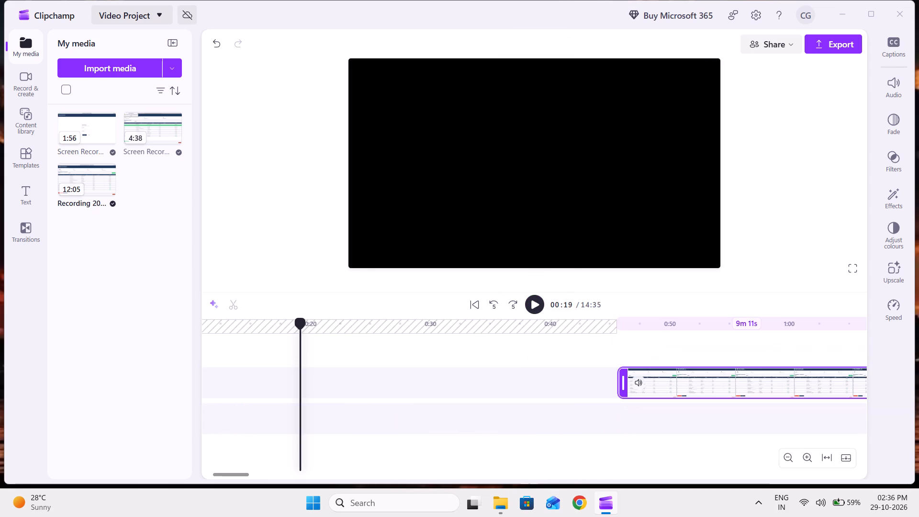
Move the Screen Recording 110651 clip from the lower track to the very start of the upper track, ahead of the long clip.
{"action": "scroll", "coordinate": [725, 405], "scroll_direction": "left", "scroll_amount": 7}
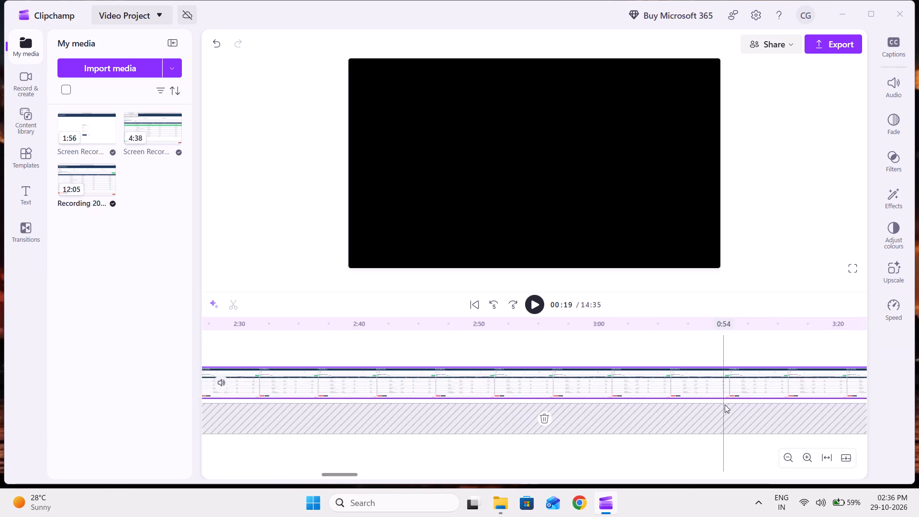
{"action": "scroll", "coordinate": [725, 405], "scroll_direction": "left", "scroll_amount": 17}
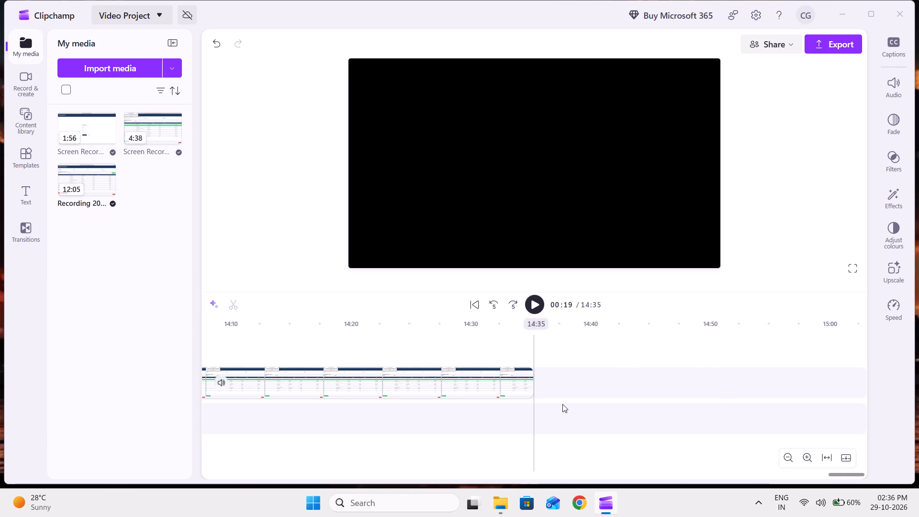
{"action": "scroll", "coordinate": [381, 417], "scroll_direction": "right", "scroll_amount": 8}
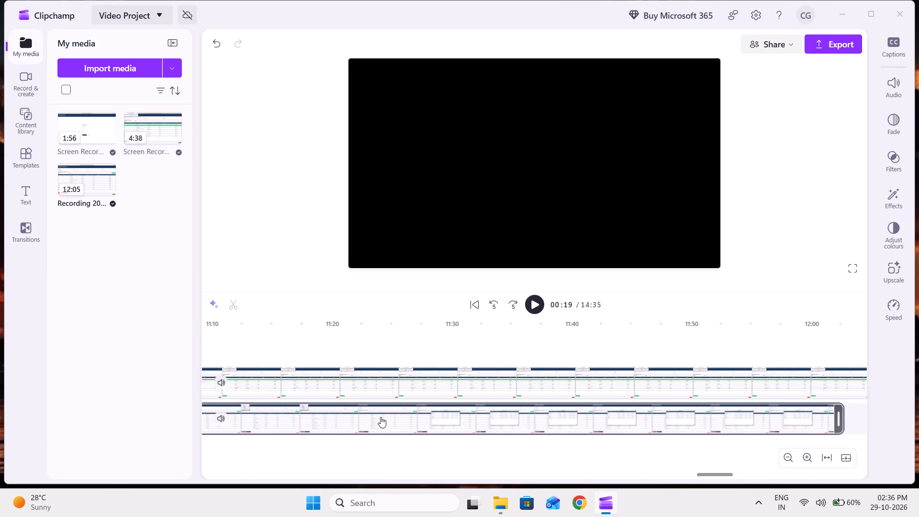
{"action": "scroll", "coordinate": [340, 405], "scroll_direction": "right", "scroll_amount": 3}
{"action": "left_click", "coordinate": [471, 413]}
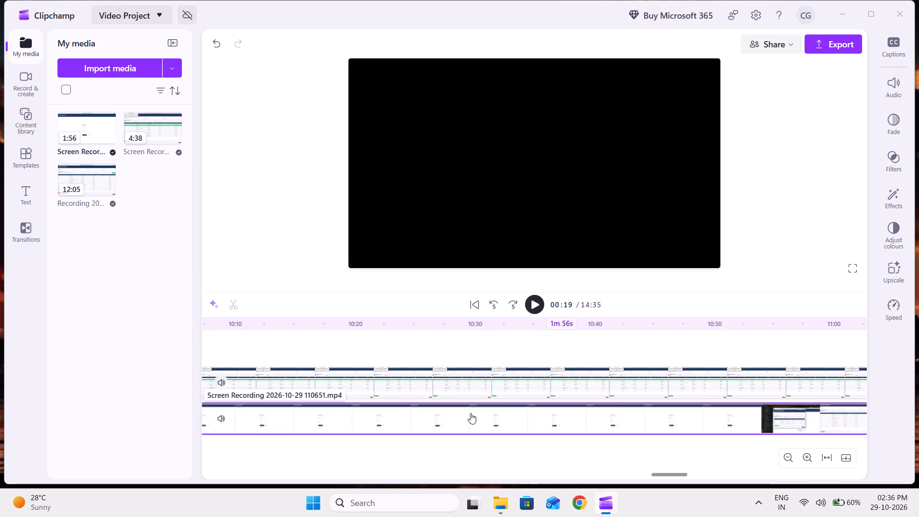
{"action": "left_click_drag", "start_coordinate": [471, 413], "coordinate": [191, 413]}
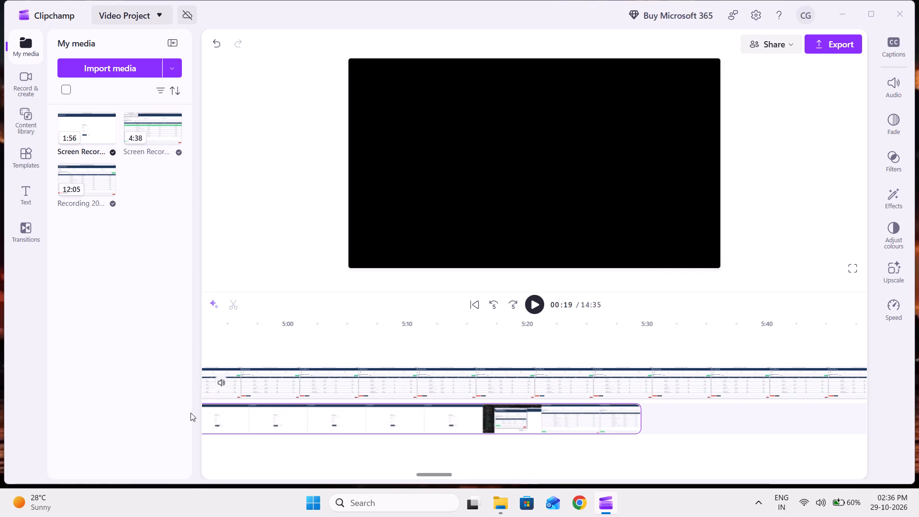
{"action": "left_click_drag", "start_coordinate": [191, 413], "coordinate": [190, 412]}
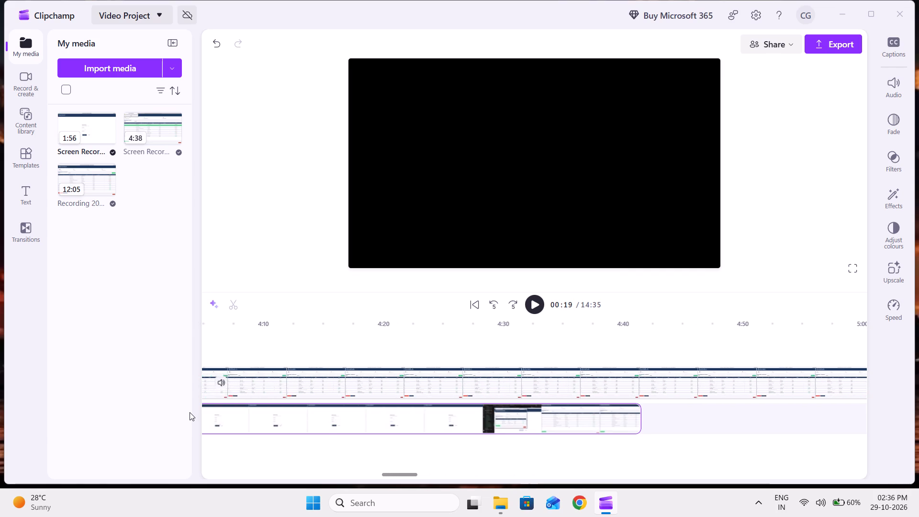
{"action": "left_click_drag", "start_coordinate": [190, 412], "coordinate": [191, 413]}
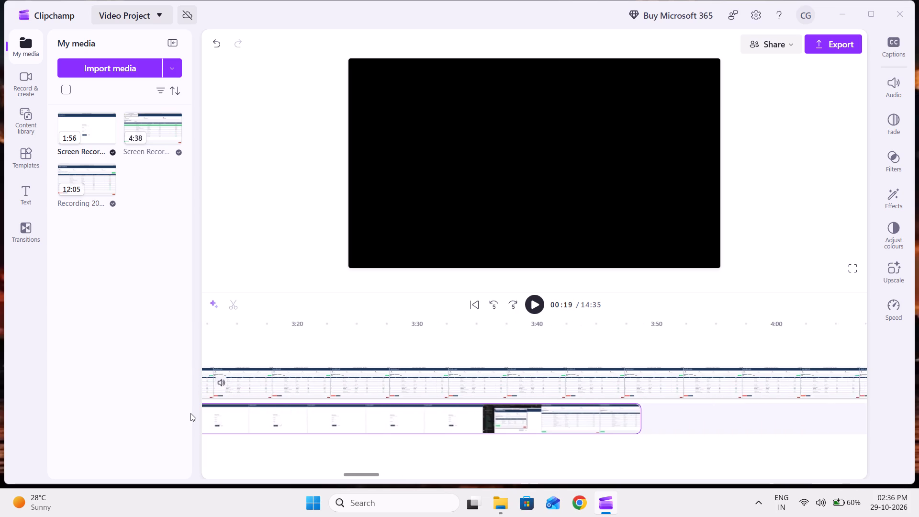
{"action": "left_click_drag", "start_coordinate": [191, 413], "coordinate": [191, 414]}
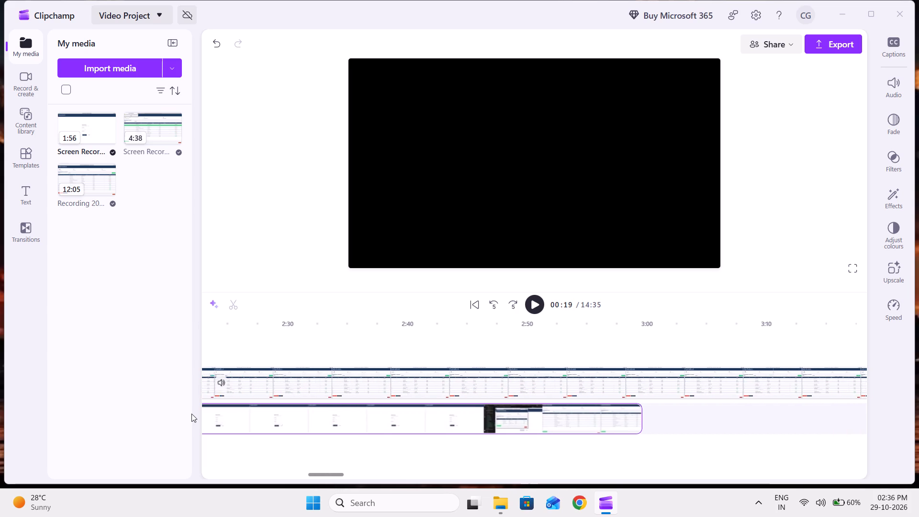
{"action": "left_click_drag", "start_coordinate": [191, 414], "coordinate": [82, 400]}
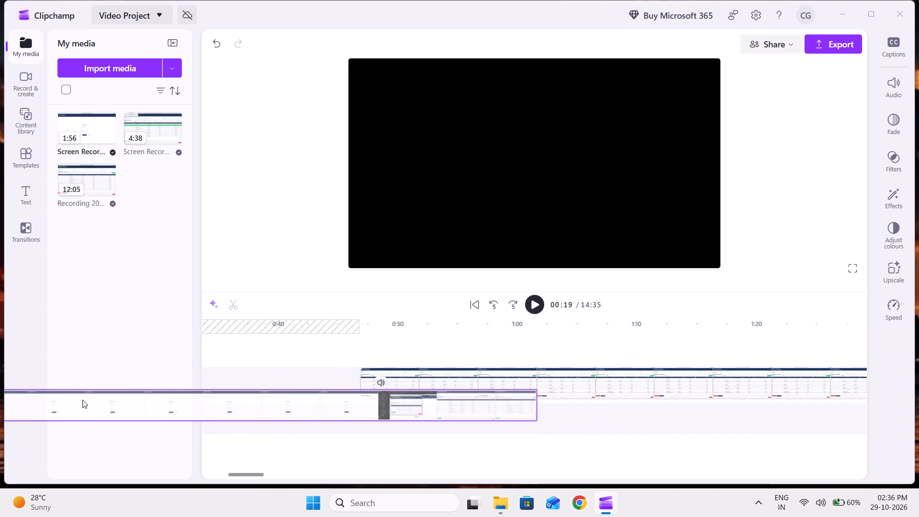
{"action": "left_click_drag", "start_coordinate": [82, 400], "coordinate": [271, 383]}
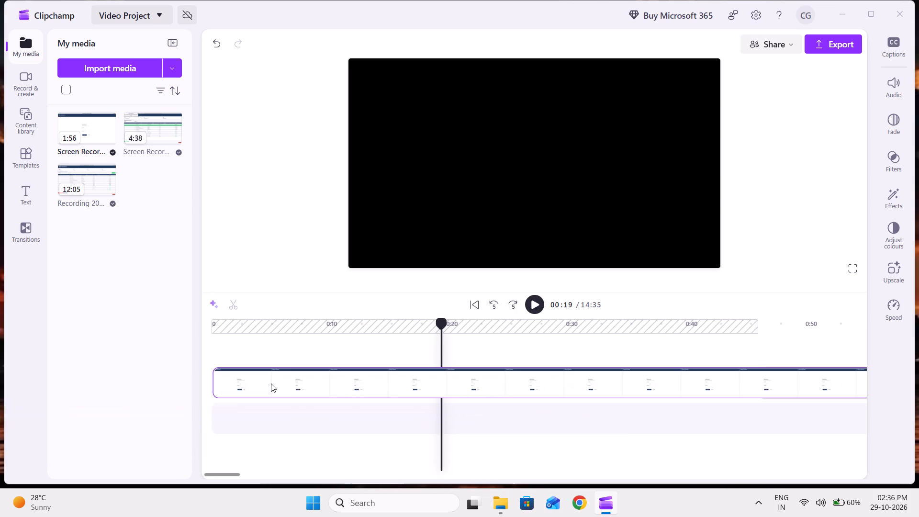
{"action": "left_click_drag", "start_coordinate": [271, 383], "coordinate": [268, 383]}
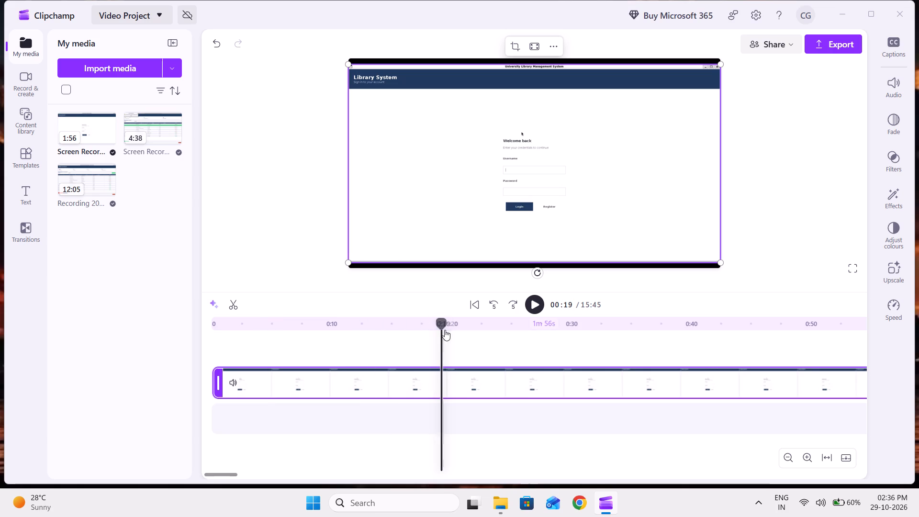
Play back the timeline from the very beginning, skipping ahead through the first clip to about 0:26.
{"action": "left_click_drag", "start_coordinate": [442, 329], "coordinate": [179, 336]}
{"action": "key", "text": "space"}
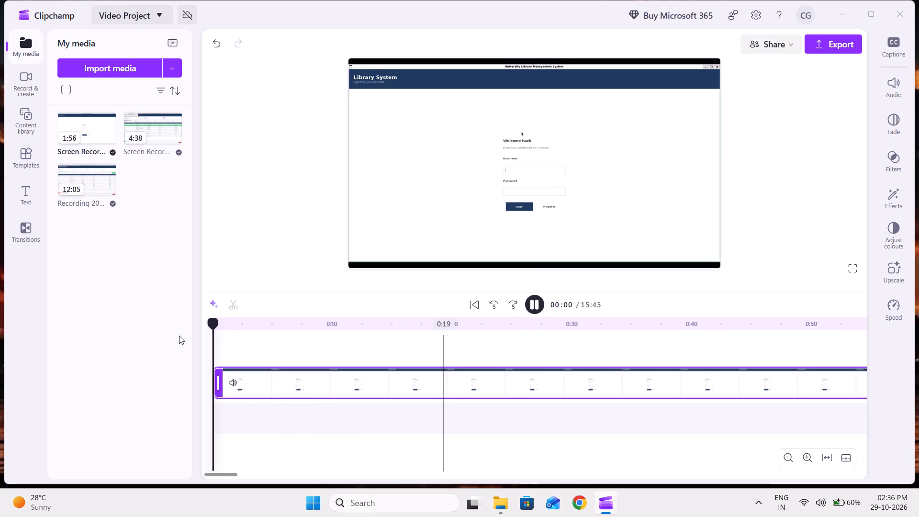
{"action": "key", "text": "Right"}
{"action": "key", "text": "Right"}
{"action": "key", "text": "Right"}
{"action": "key", "text": "Right"}
{"action": "key", "text": "Right"}
{"action": "key", "text": "Right"}
{"action": "key", "text": "Right"}
{"action": "key", "text": "Right"}
{"action": "key", "text": "Right"}
{"action": "key", "text": "Right"}
{"action": "key", "text": "Right"}
{"action": "key", "text": "Right"}
{"action": "key", "text": "Right"}
{"action": "key", "text": "Right"}
{"action": "key", "text": "Right"}
{"action": "key", "text": "Right"}
{"action": "key", "text": "Right"}
{"action": "key", "text": "Right"}
{"action": "key", "text": "Right"}
{"action": "key", "text": "Right"}
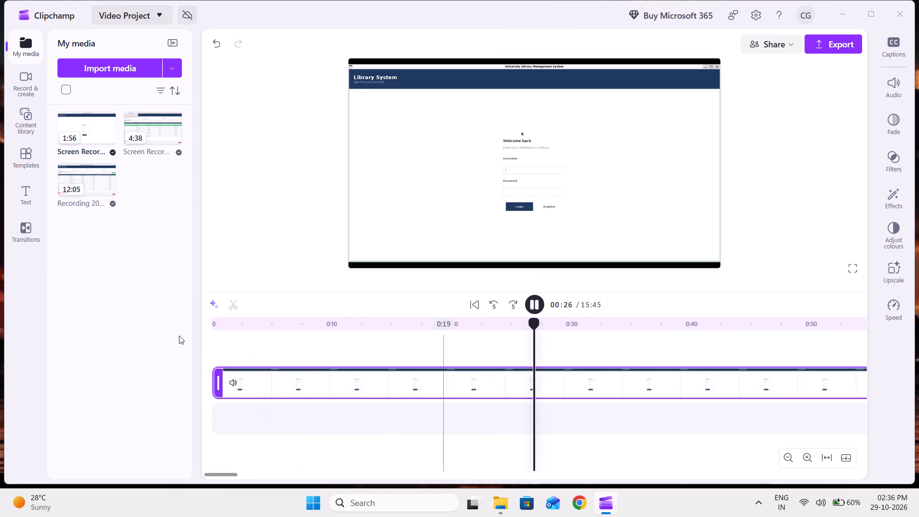
Play back the join between the first clip and the long clip from about 1:45, and the timeline's ending from about 15:38.
{"action": "scroll", "coordinate": [408, 390], "scroll_direction": "left", "scroll_amount": 4}
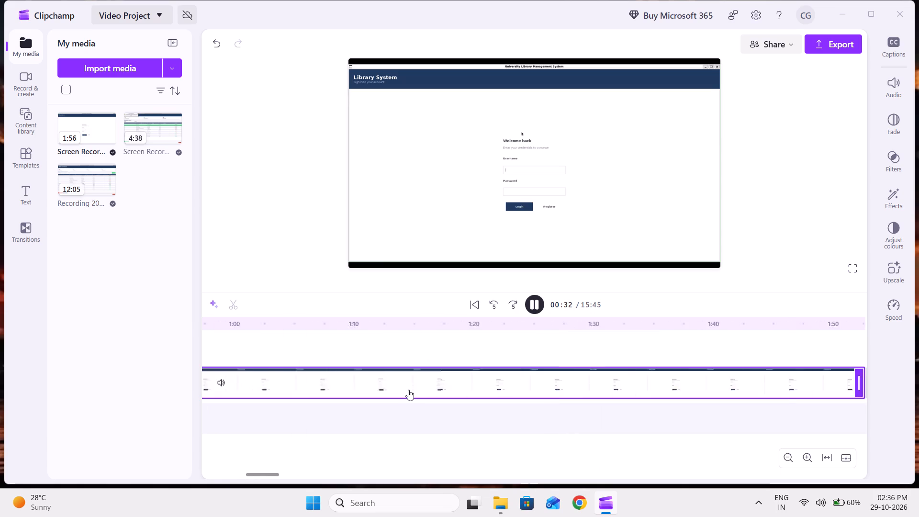
{"action": "left_click", "coordinate": [650, 350]}
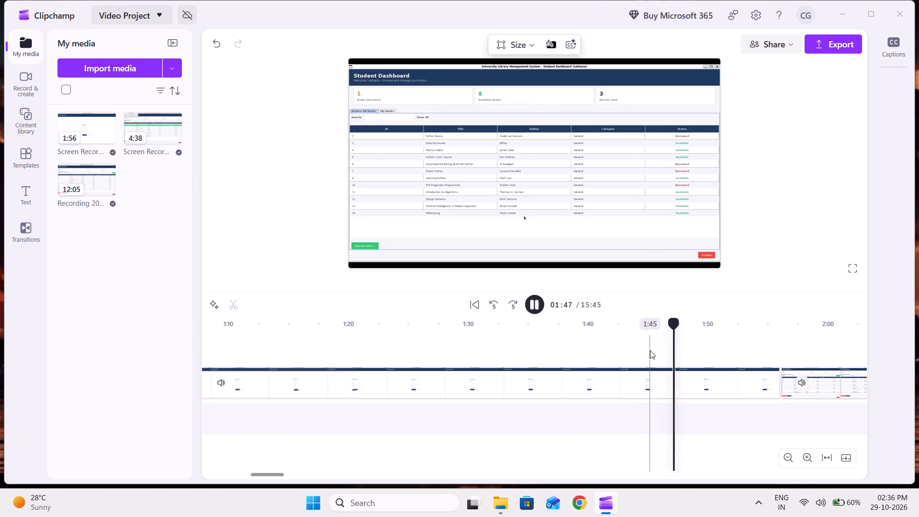
{"action": "scroll", "coordinate": [650, 350], "scroll_direction": "left", "scroll_amount": 1}
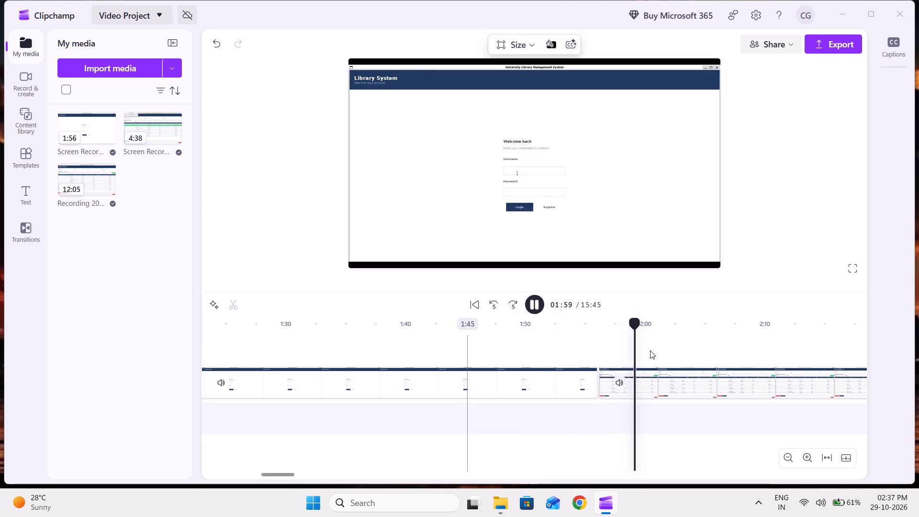
{"action": "scroll", "coordinate": [650, 350], "scroll_direction": "left", "scroll_amount": 1}
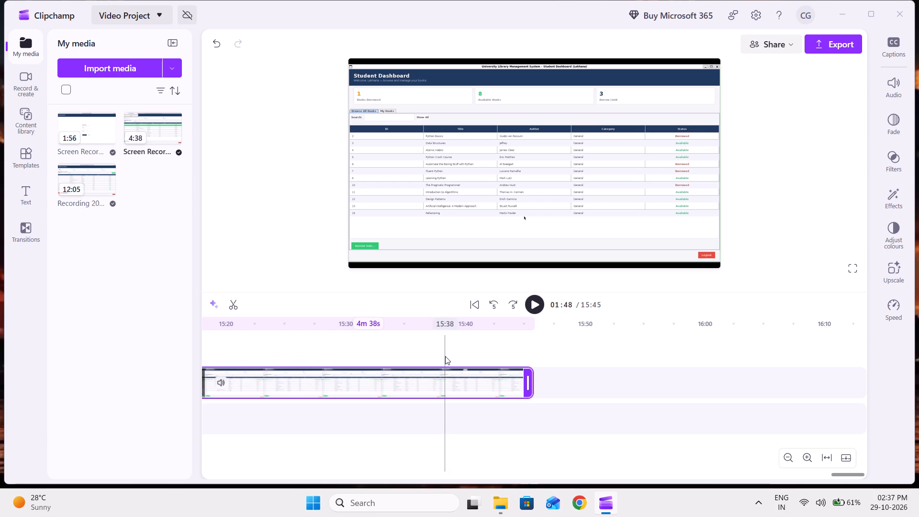
{"action": "left_click", "coordinate": [445, 356]}
{"action": "left_click", "coordinate": [543, 306]}
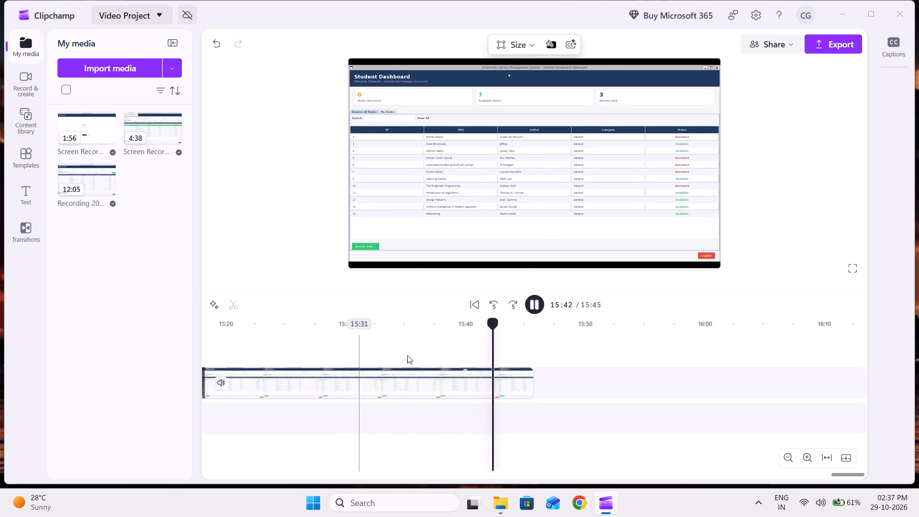
Move the Screen Recording 111533 clip from the end of the timeline to the lower track, beneath the start of the long clip.
{"action": "left_click", "coordinate": [443, 379]}
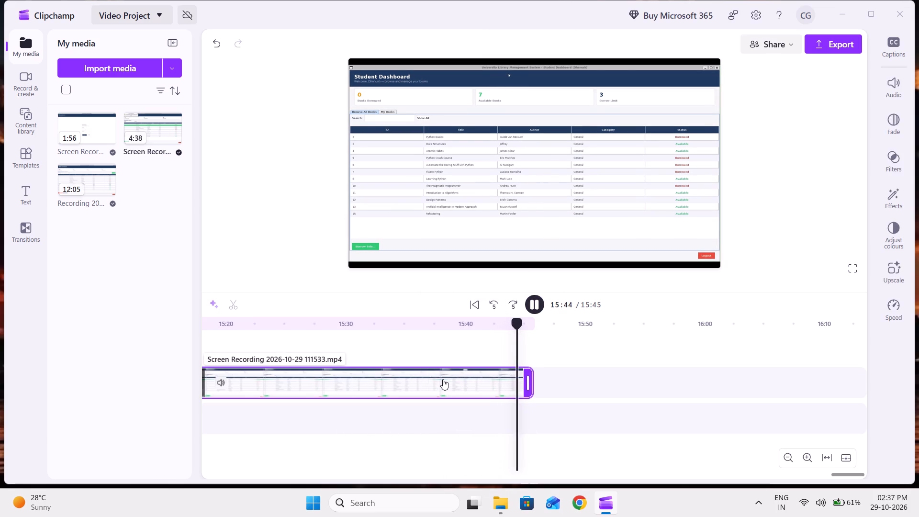
{"action": "left_click_drag", "start_coordinate": [443, 379], "coordinate": [307, 381]}
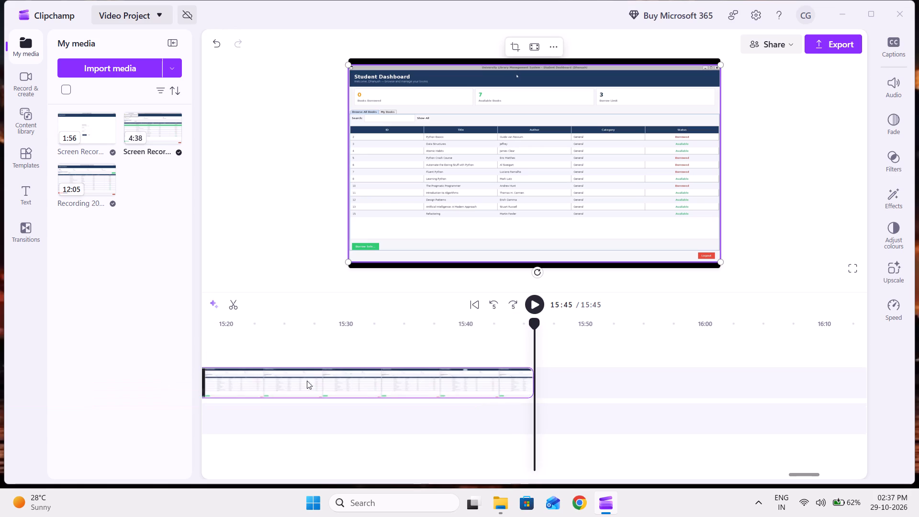
{"action": "left_click_drag", "start_coordinate": [307, 381], "coordinate": [96, 414]}
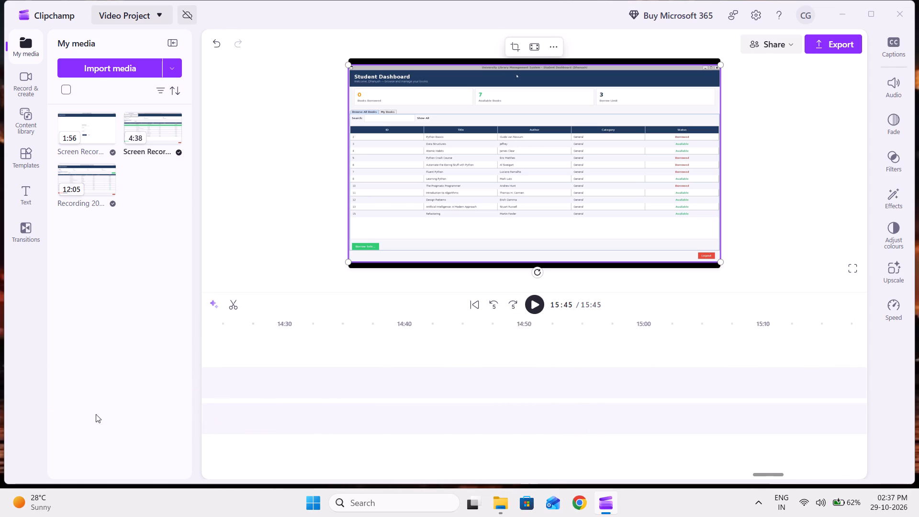
{"action": "left_click_drag", "start_coordinate": [96, 414], "coordinate": [0, 396]}
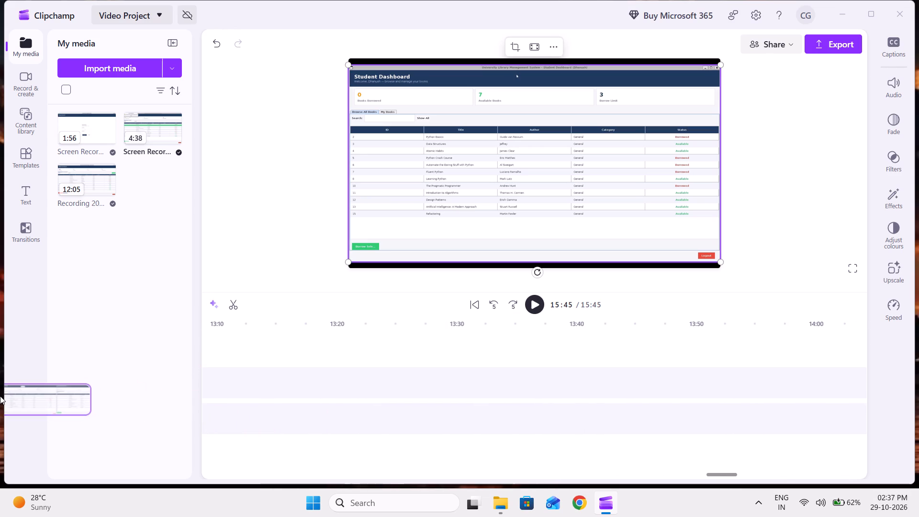
{"action": "left_click_drag", "start_coordinate": [0, 396], "coordinate": [117, 401]}
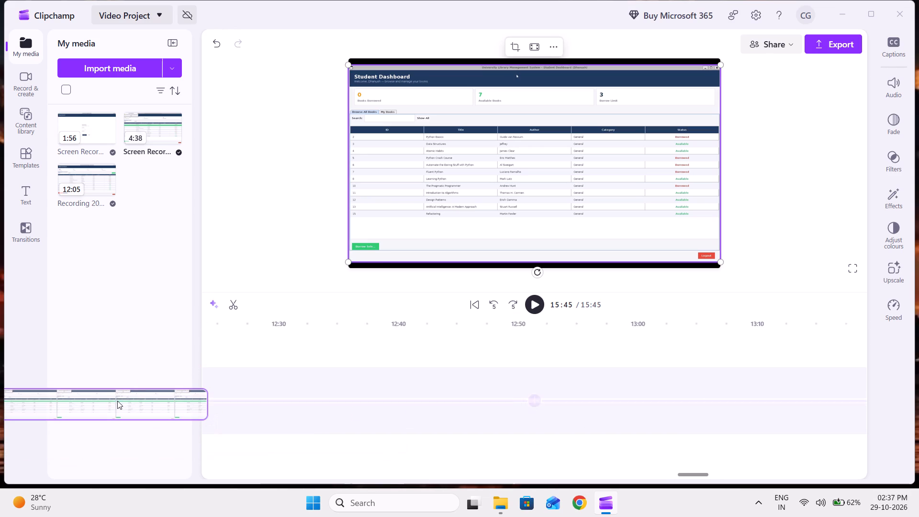
{"action": "left_click_drag", "start_coordinate": [117, 401], "coordinate": [124, 404]}
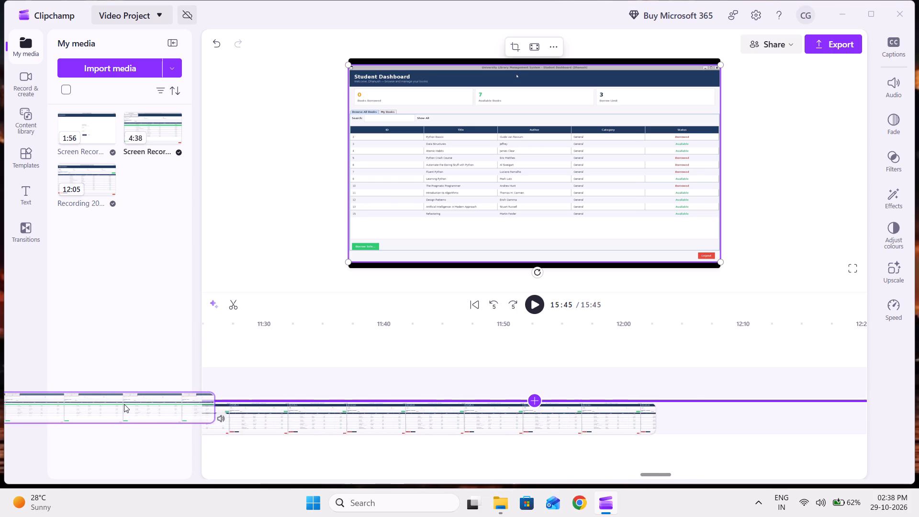
{"action": "left_click_drag", "start_coordinate": [124, 404], "coordinate": [114, 405]}
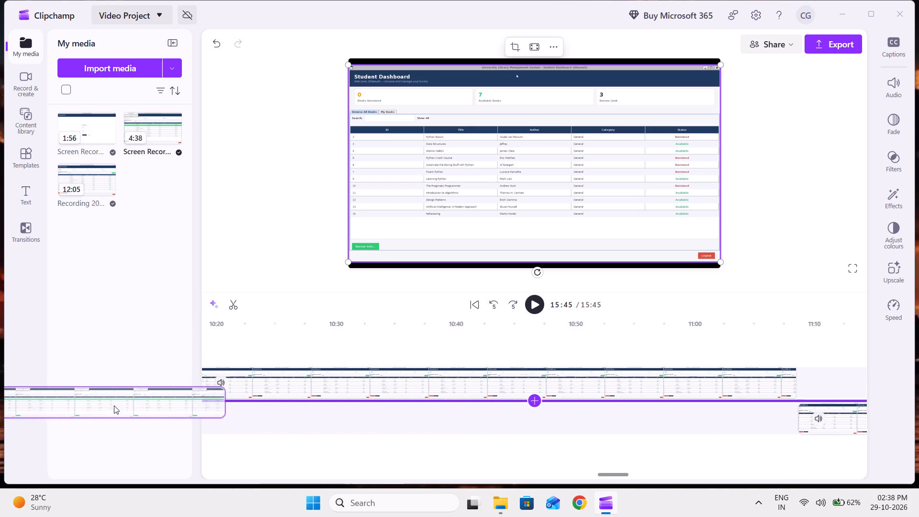
{"action": "left_click_drag", "start_coordinate": [114, 405], "coordinate": [115, 386]}
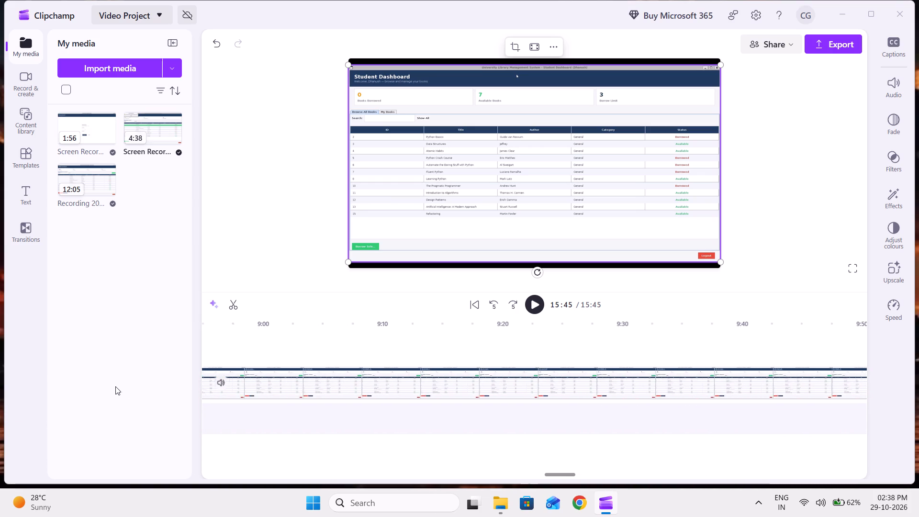
{"action": "left_click_drag", "start_coordinate": [115, 386], "coordinate": [261, 375]}
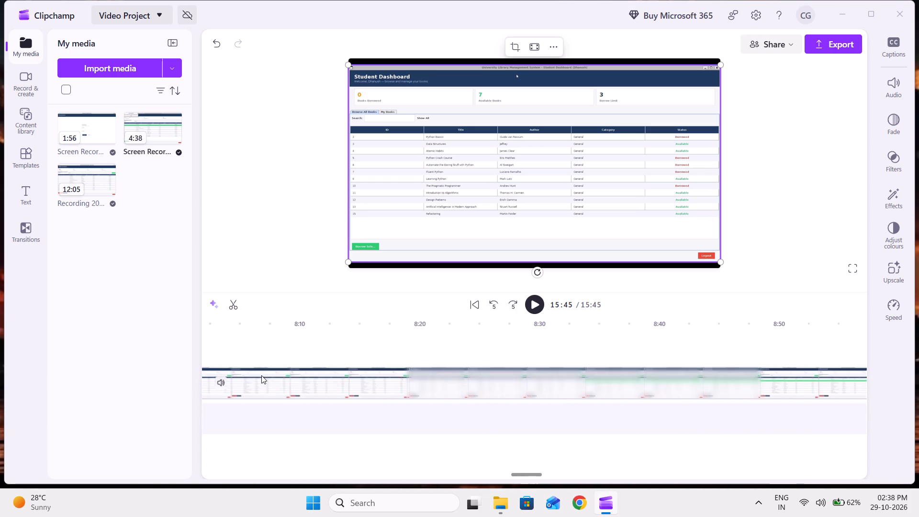
{"action": "left_click_drag", "start_coordinate": [261, 375], "coordinate": [0, 387]}
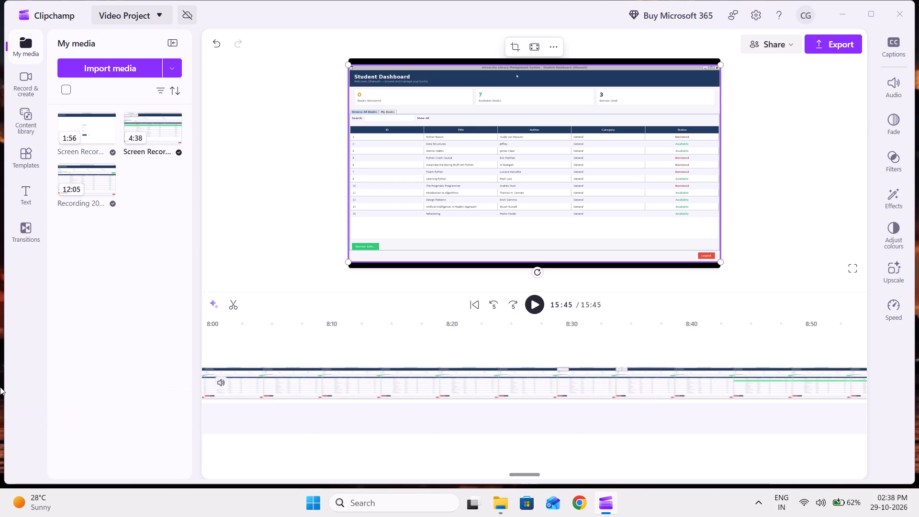
{"action": "left_click_drag", "start_coordinate": [0, 387], "coordinate": [0, 362]}
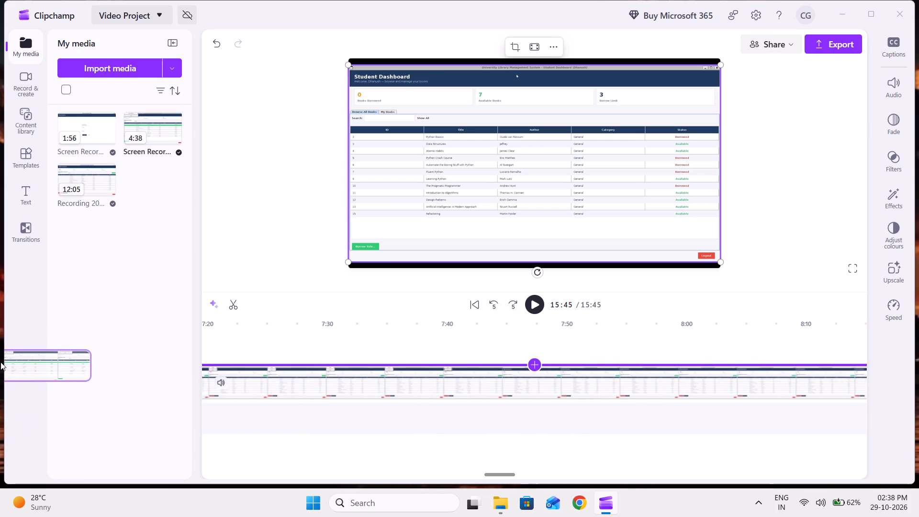
{"action": "left_click_drag", "start_coordinate": [0, 362], "coordinate": [48, 373]}
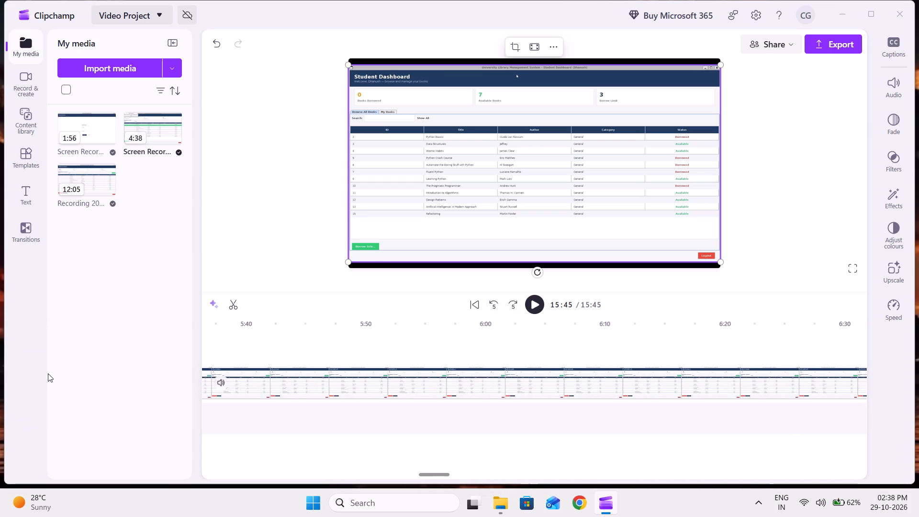
{"action": "left_click_drag", "start_coordinate": [48, 373], "coordinate": [66, 373]}
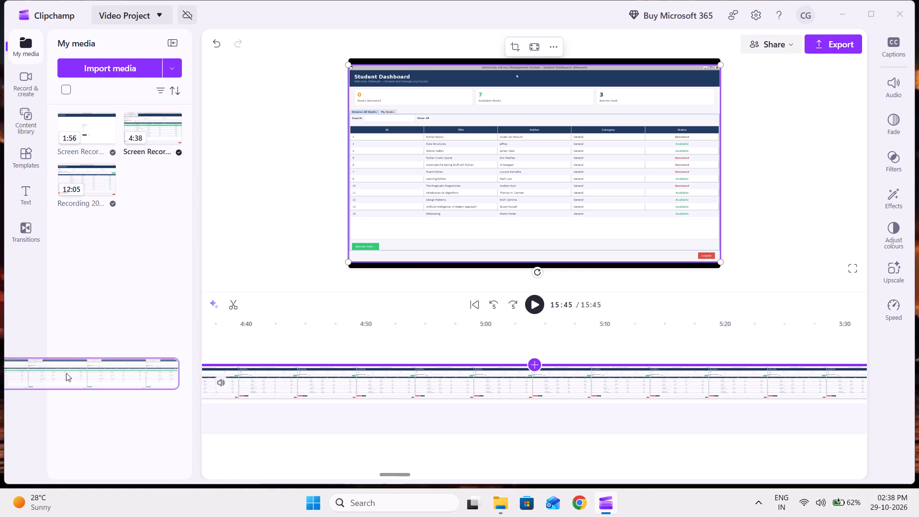
{"action": "left_click_drag", "start_coordinate": [66, 373], "coordinate": [32, 371]}
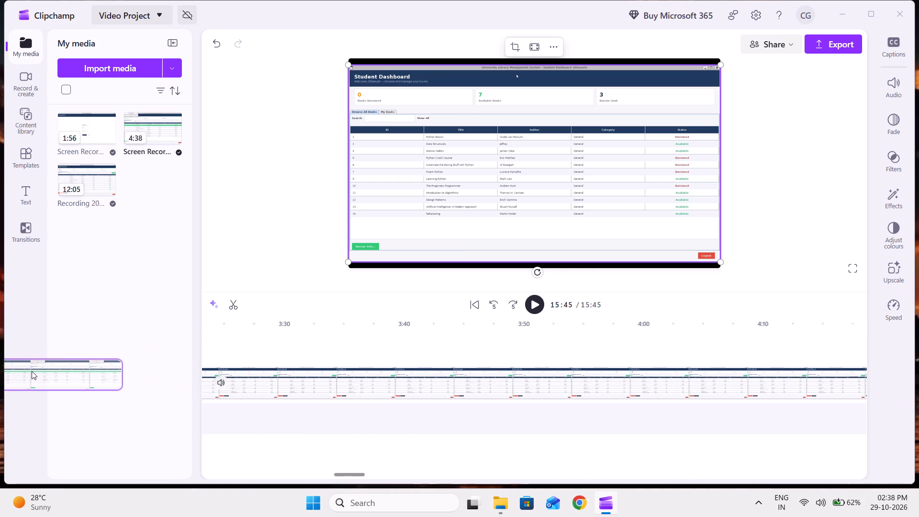
{"action": "left_click_drag", "start_coordinate": [32, 371], "coordinate": [103, 366]}
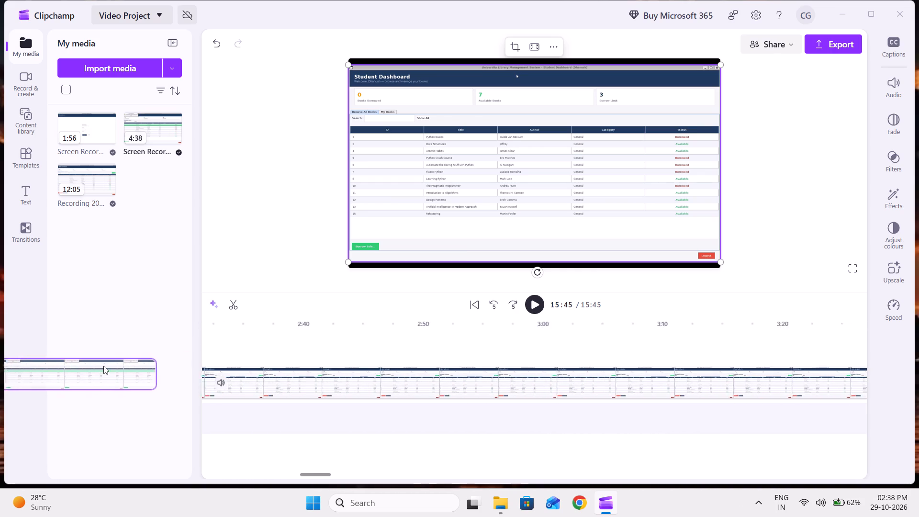
{"action": "left_click_drag", "start_coordinate": [103, 366], "coordinate": [488, 431]}
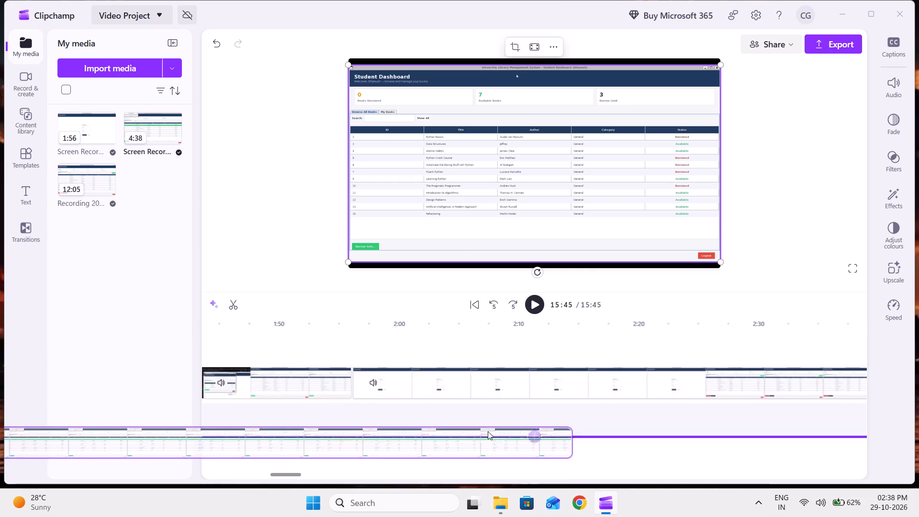
{"action": "left_click_drag", "start_coordinate": [488, 431], "coordinate": [685, 426]}
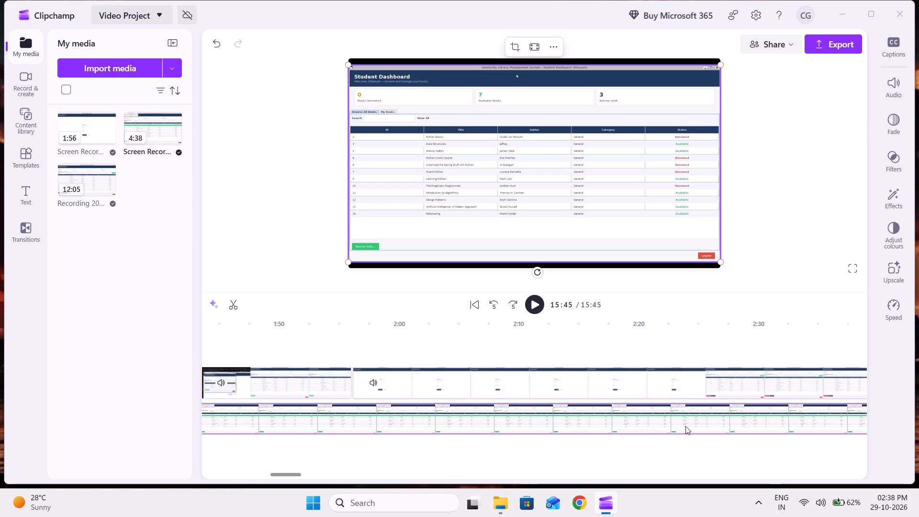
{"action": "left_click_drag", "start_coordinate": [685, 426], "coordinate": [675, 414]}
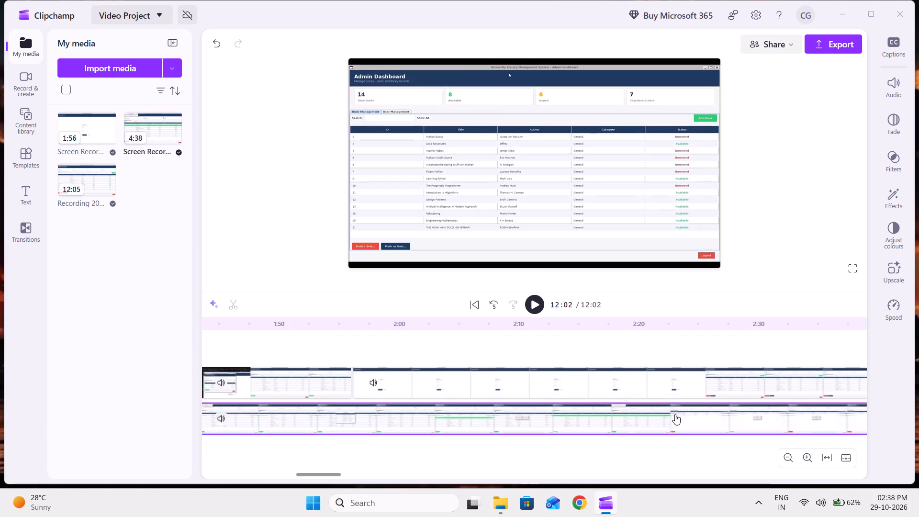
Shift the Screen Recording 111533 clip along the lower track to start at about 1:56, aligned with the start of the long clip above.
{"action": "left_click_drag", "start_coordinate": [342, 416], "coordinate": [659, 424]}
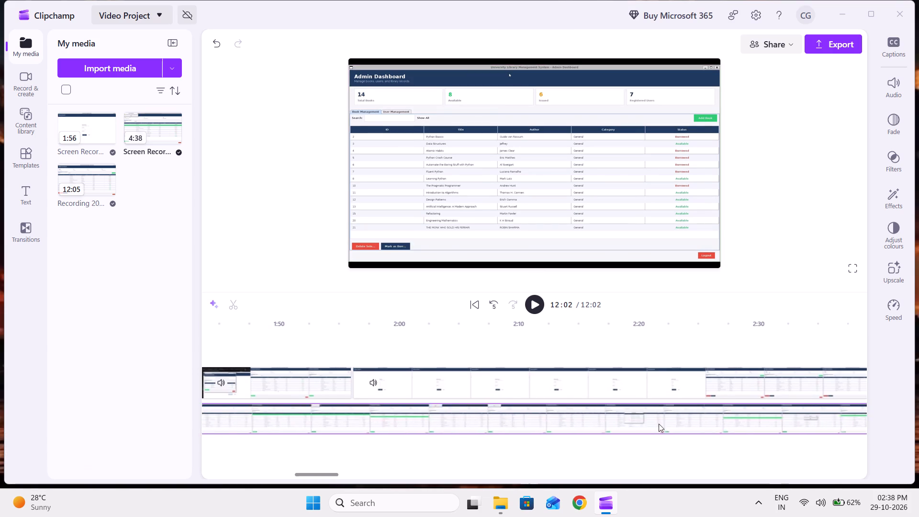
{"action": "left_click_drag", "start_coordinate": [659, 424], "coordinate": [712, 417]}
{"action": "left_click_drag", "start_coordinate": [312, 419], "coordinate": [396, 424]}
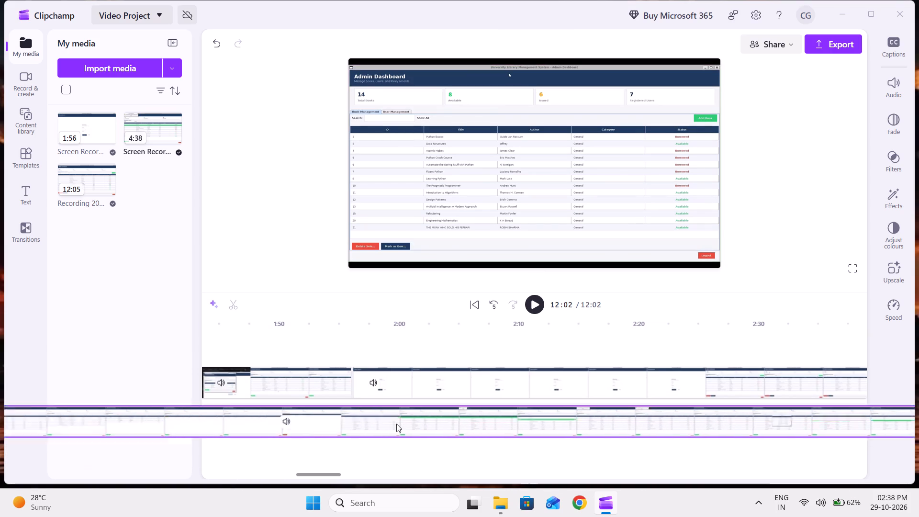
{"action": "left_click_drag", "start_coordinate": [396, 424], "coordinate": [866, 414]}
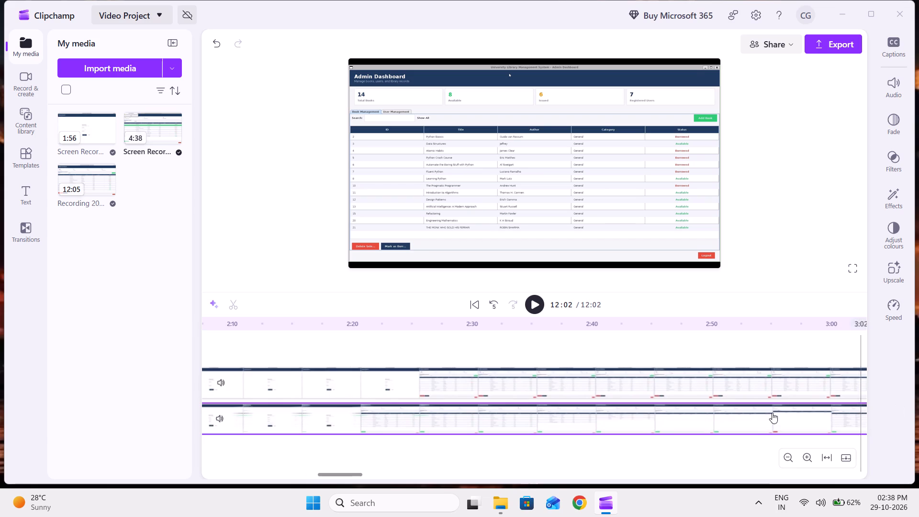
{"action": "scroll", "coordinate": [379, 431], "scroll_direction": "right", "scroll_amount": 11}
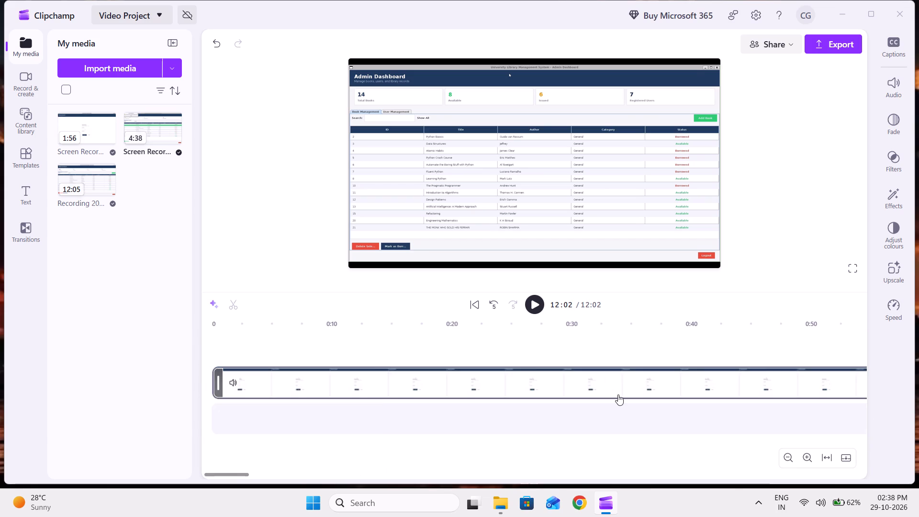
{"action": "scroll", "coordinate": [618, 394], "scroll_direction": "left", "scroll_amount": 5}
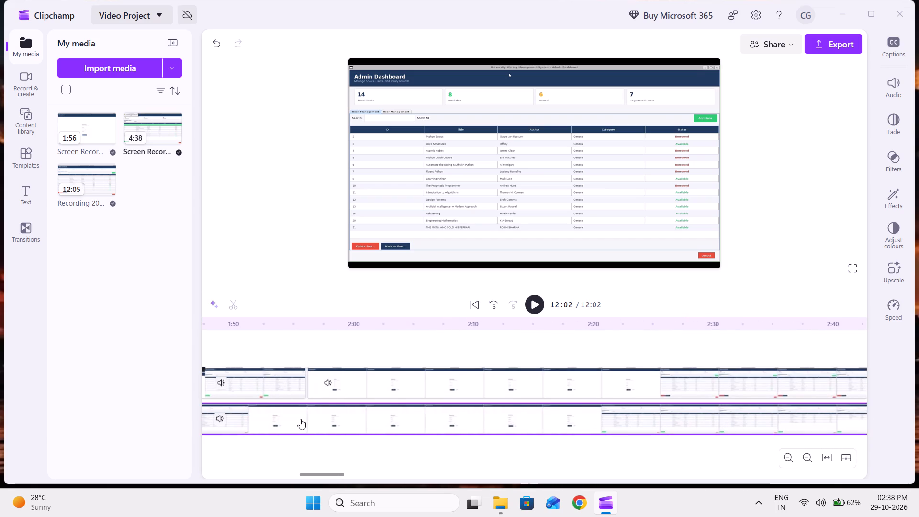
{"action": "left_click_drag", "start_coordinate": [300, 419], "coordinate": [477, 414]}
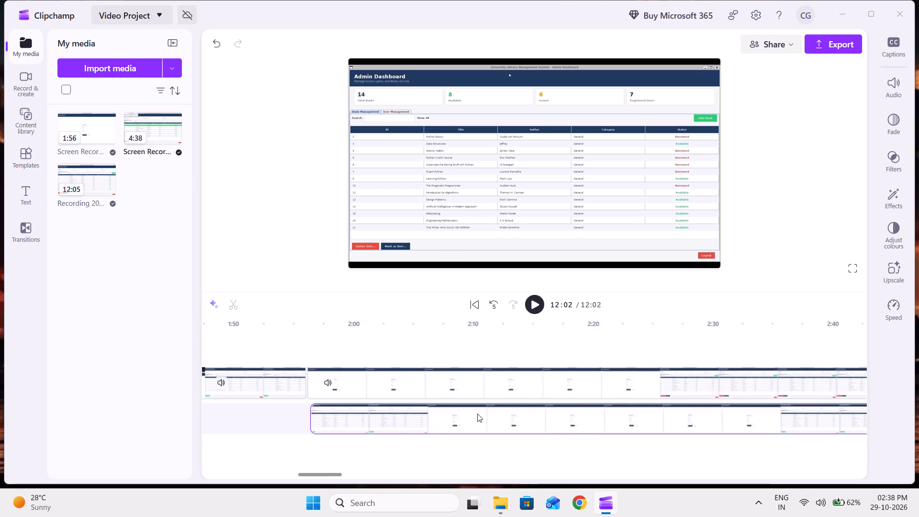
{"action": "left_click_drag", "start_coordinate": [477, 414], "coordinate": [474, 413]}
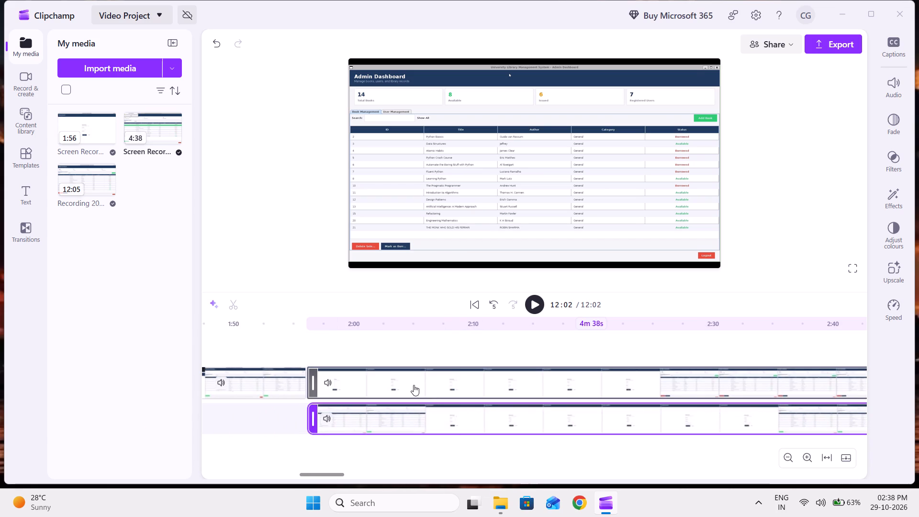
Move the long Recording 122857 clip along the upper track to start at about 6:34, just after Screen Recording 111533 ends.
{"action": "left_click_drag", "start_coordinate": [414, 385], "coordinate": [883, 370]}
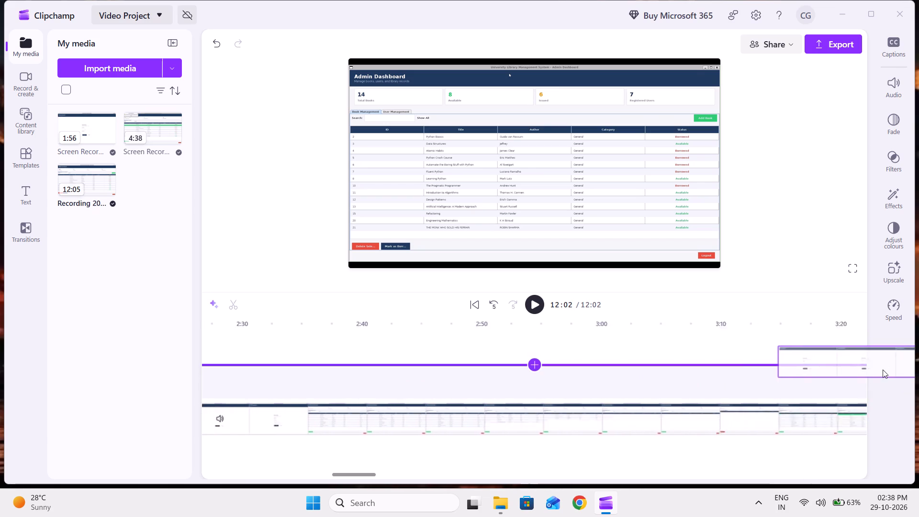
{"action": "left_click_drag", "start_coordinate": [883, 370], "coordinate": [892, 377]}
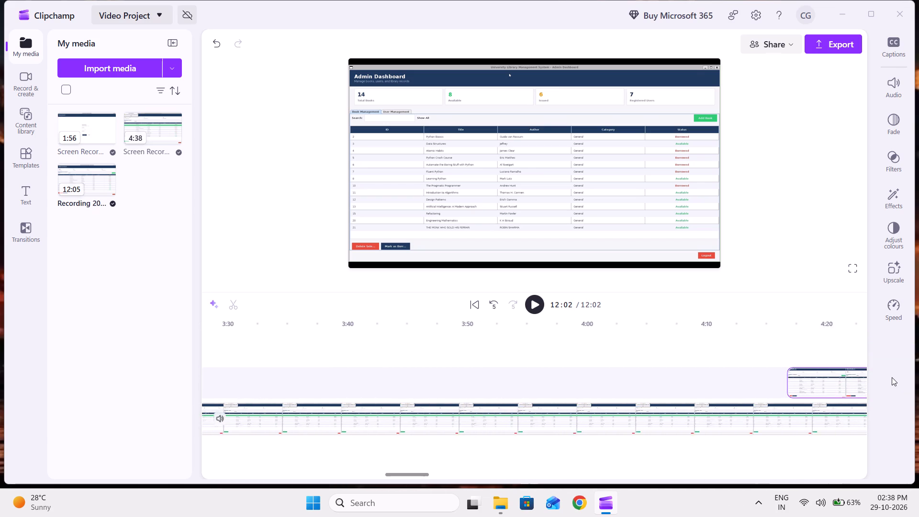
{"action": "left_click_drag", "start_coordinate": [892, 377], "coordinate": [899, 377]}
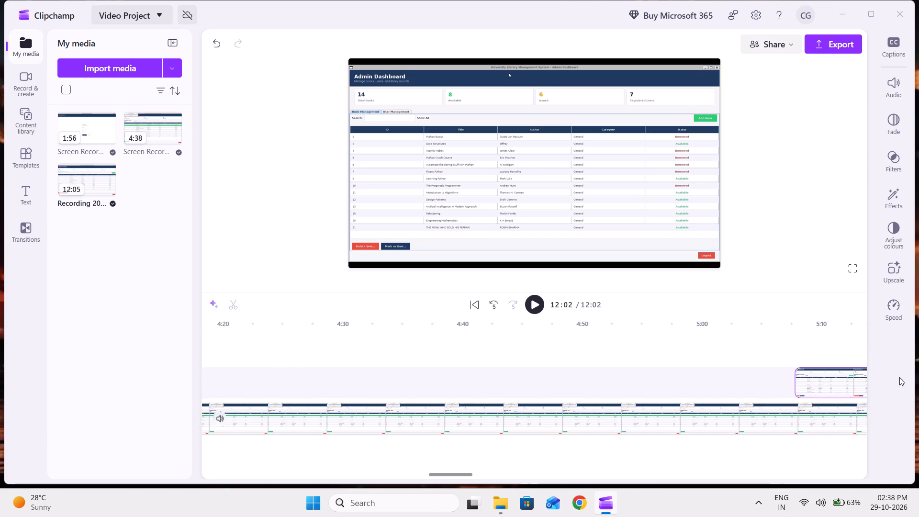
{"action": "left_click_drag", "start_coordinate": [899, 377], "coordinate": [899, 377]}
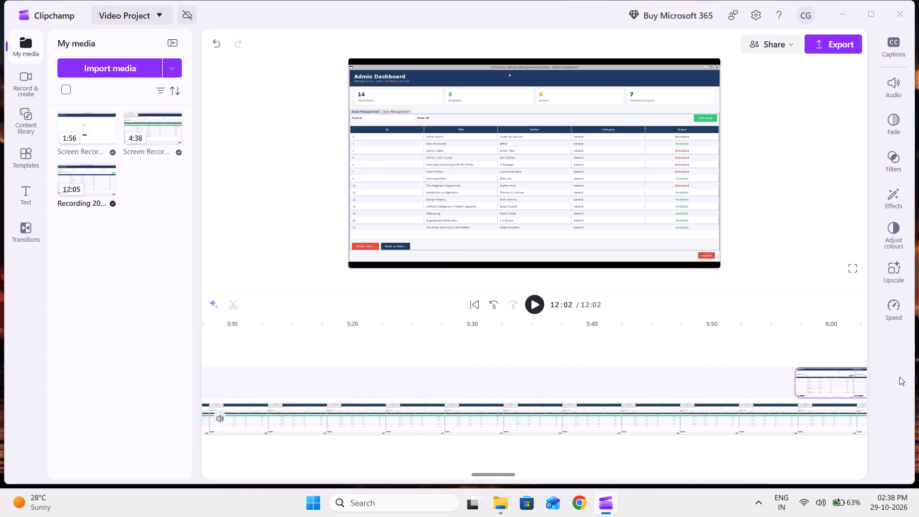
{"action": "left_click_drag", "start_coordinate": [899, 377], "coordinate": [825, 377]}
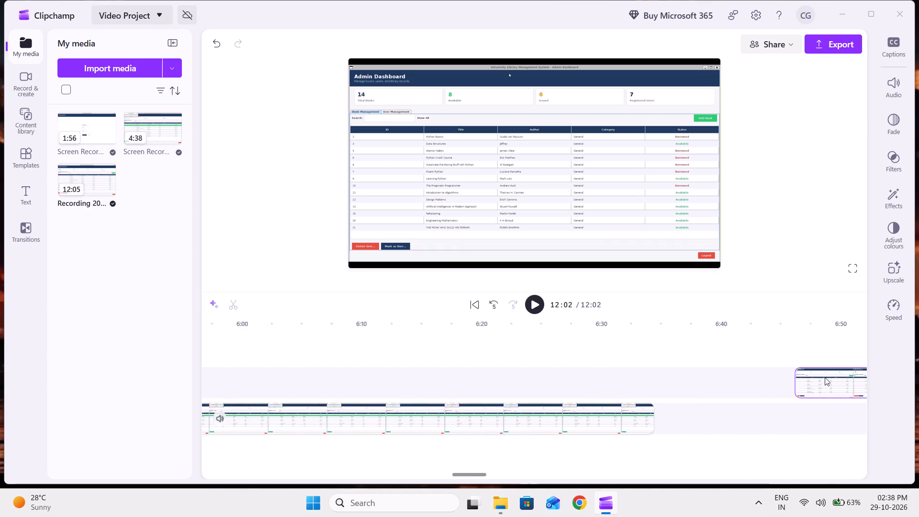
{"action": "left_click_drag", "start_coordinate": [825, 377], "coordinate": [732, 385]}
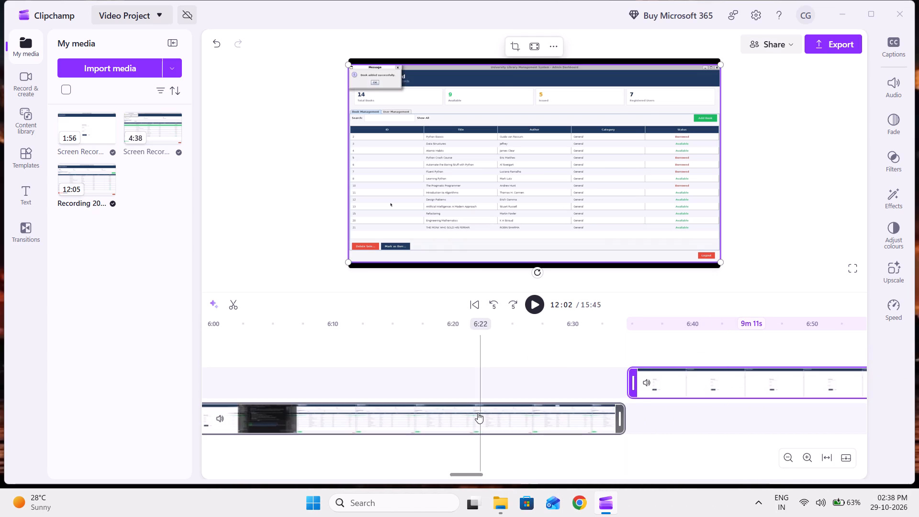
Play back the join between the Screen Recording 111533 clip and the long clip from about 6:31.
{"action": "left_click", "coordinate": [479, 415]}
{"action": "left_click", "coordinate": [589, 376]}
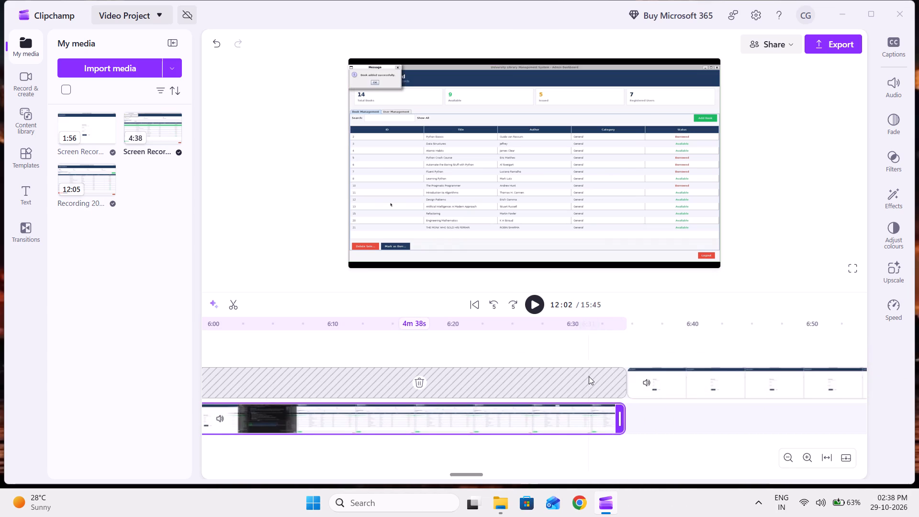
{"action": "left_click", "coordinate": [533, 306]}
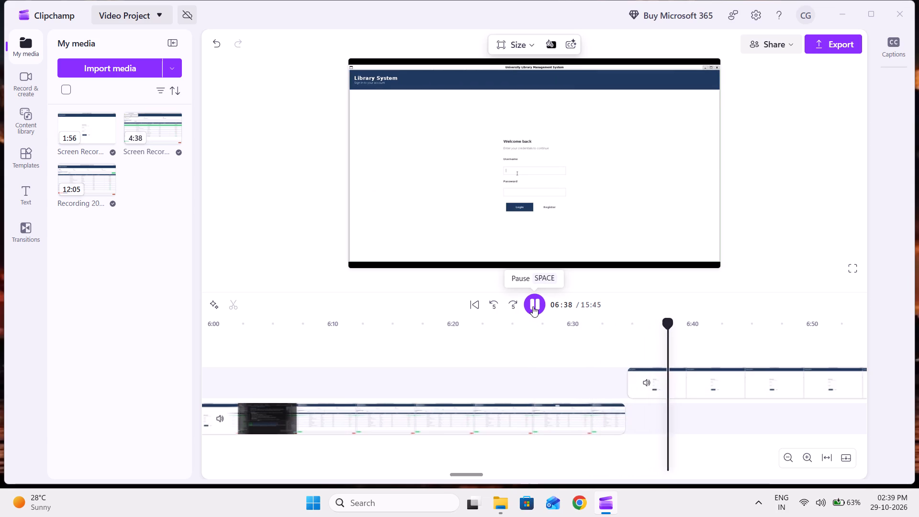
Move the Screen Recording 111533 clip up into the upper-track gap between the first clip and the long clip.
{"action": "left_click", "coordinate": [504, 409]}
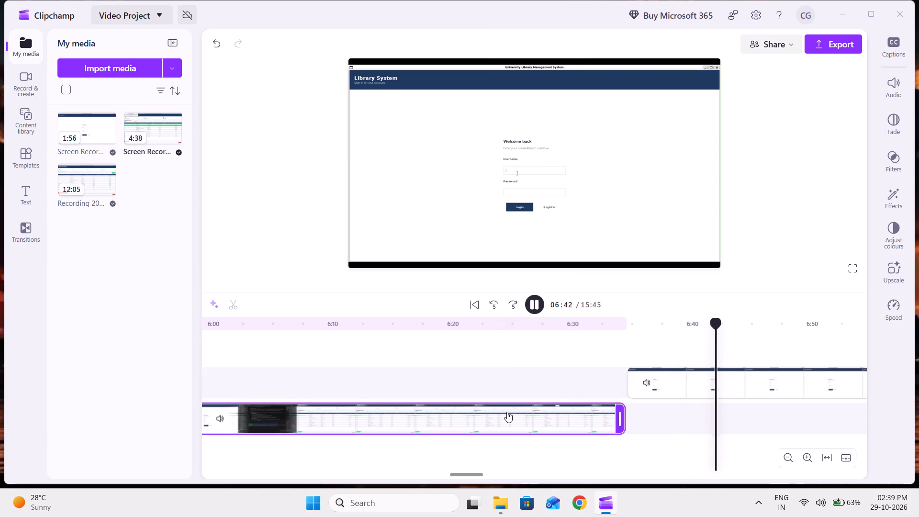
{"action": "left_click_drag", "start_coordinate": [507, 412], "coordinate": [507, 387]}
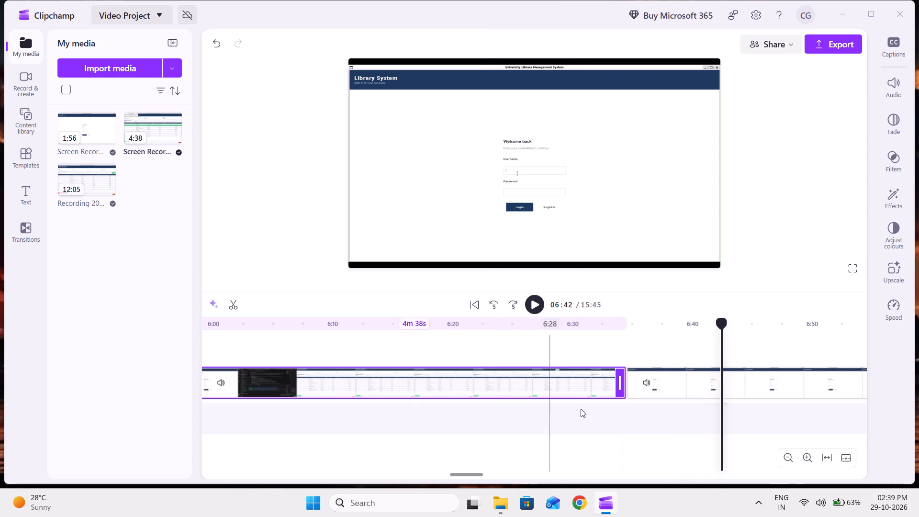
Play back the join between the first clip and the Screen Recording 111533 clip from about 1:53 to 2:20.
{"action": "scroll", "coordinate": [618, 424], "scroll_direction": "right", "scroll_amount": 11}
{"action": "scroll", "coordinate": [618, 424], "scroll_direction": "right", "scroll_amount": 20}
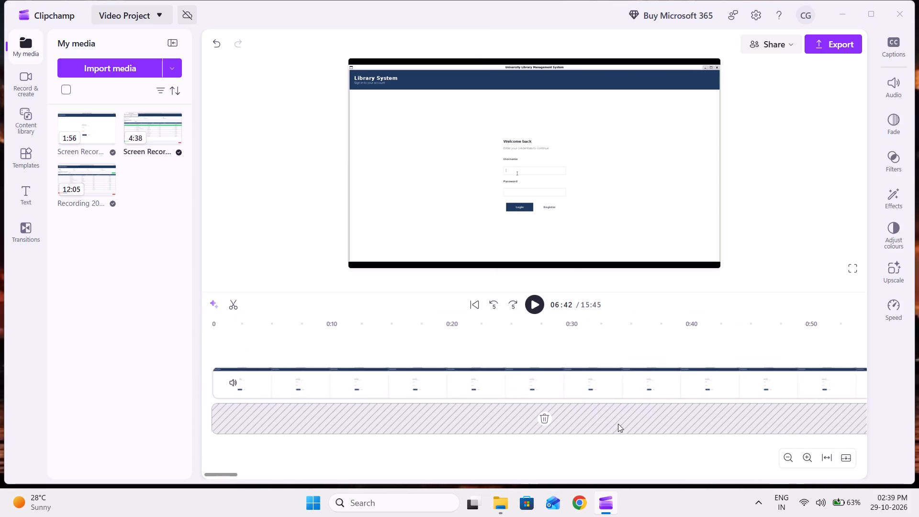
{"action": "scroll", "coordinate": [618, 424], "scroll_direction": "right", "scroll_amount": 1}
{"action": "scroll", "coordinate": [738, 412], "scroll_direction": "left", "scroll_amount": 5}
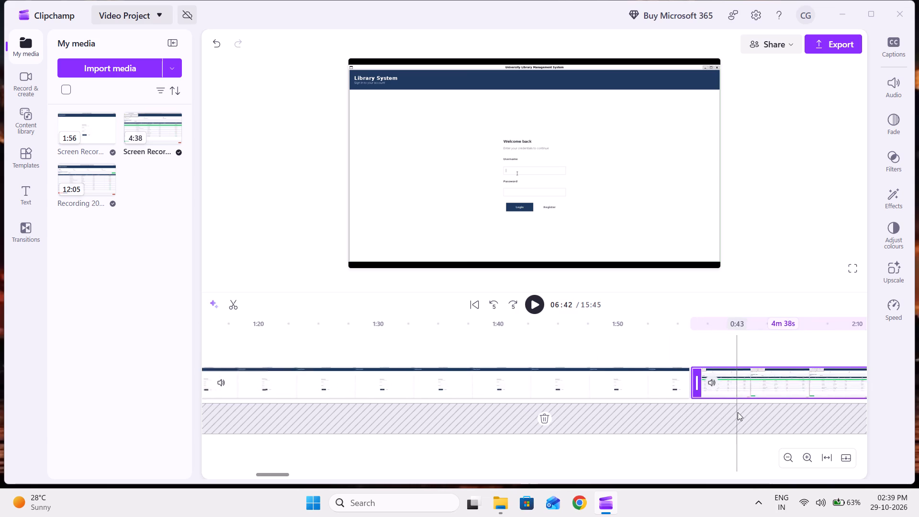
{"action": "left_click", "coordinate": [661, 351]}
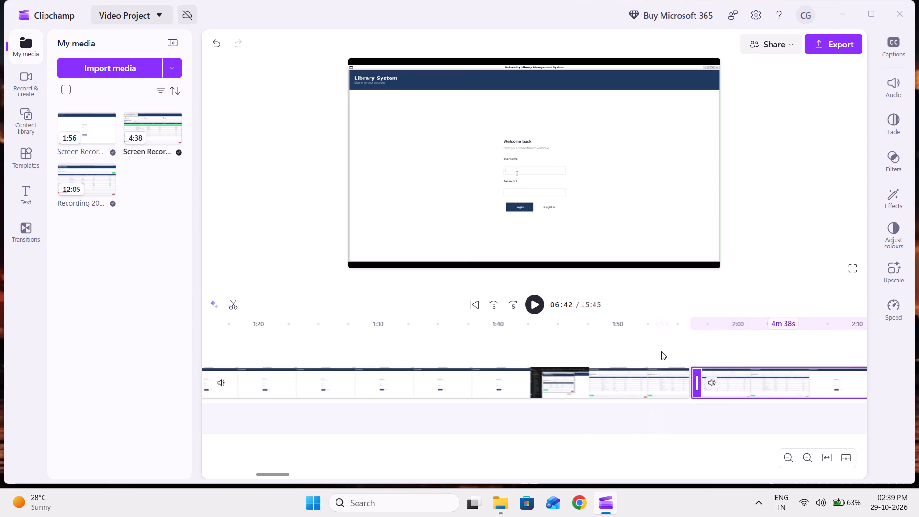
{"action": "key", "text": "space"}
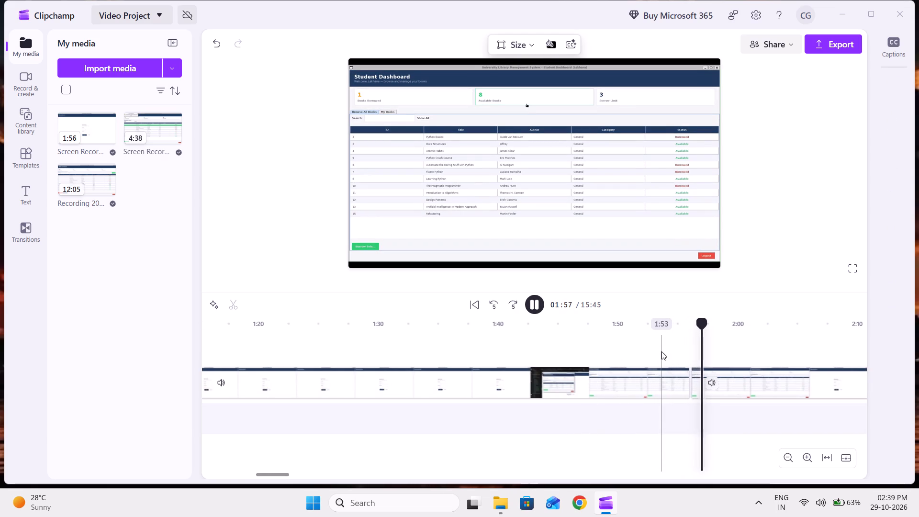
{"action": "scroll", "coordinate": [661, 351], "scroll_direction": "left", "scroll_amount": 1}
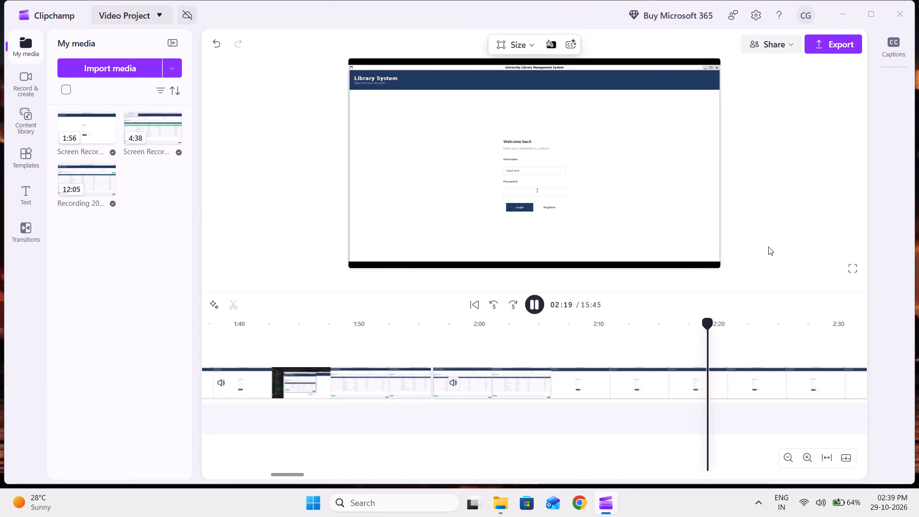
{"action": "left_click", "coordinate": [532, 302]}
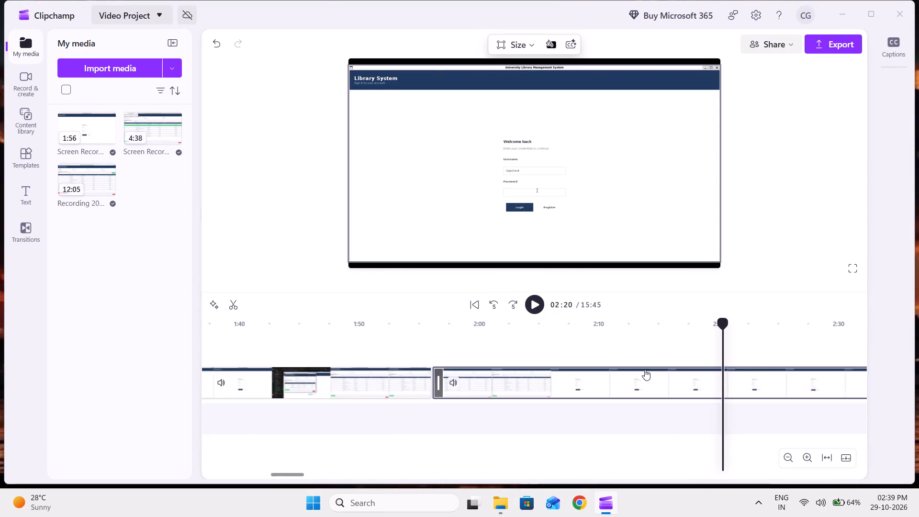
Play back excerpts of the Screen Recording 111533 clip from about 4:25, 4:44, 5:10 and 5:27.
{"action": "scroll", "coordinate": [645, 370], "scroll_direction": "left", "scroll_amount": 5}
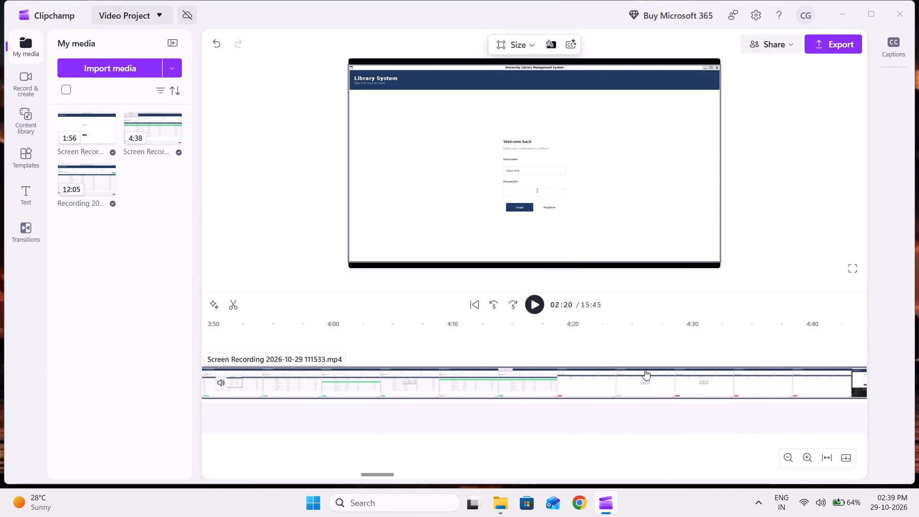
{"action": "left_click", "coordinate": [635, 358]}
{"action": "left_click", "coordinate": [529, 305]}
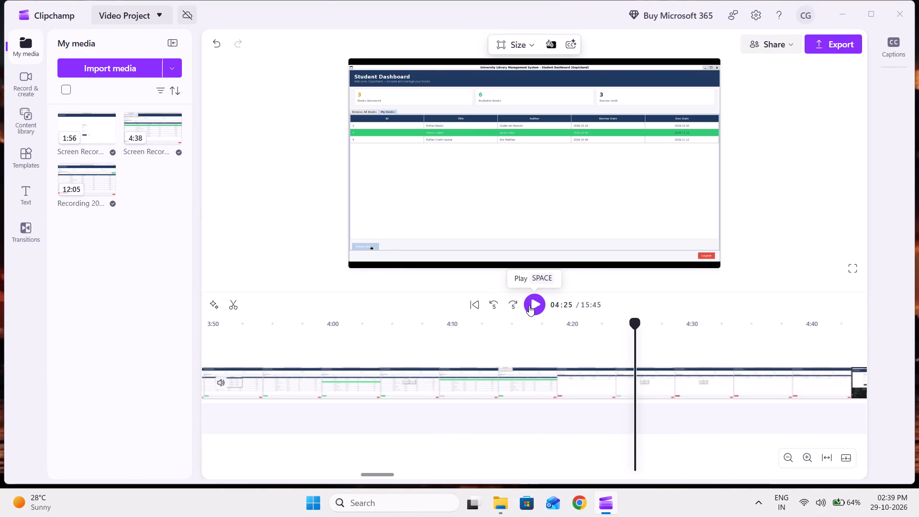
{"action": "scroll", "coordinate": [673, 338], "scroll_direction": "left", "scroll_amount": 2}
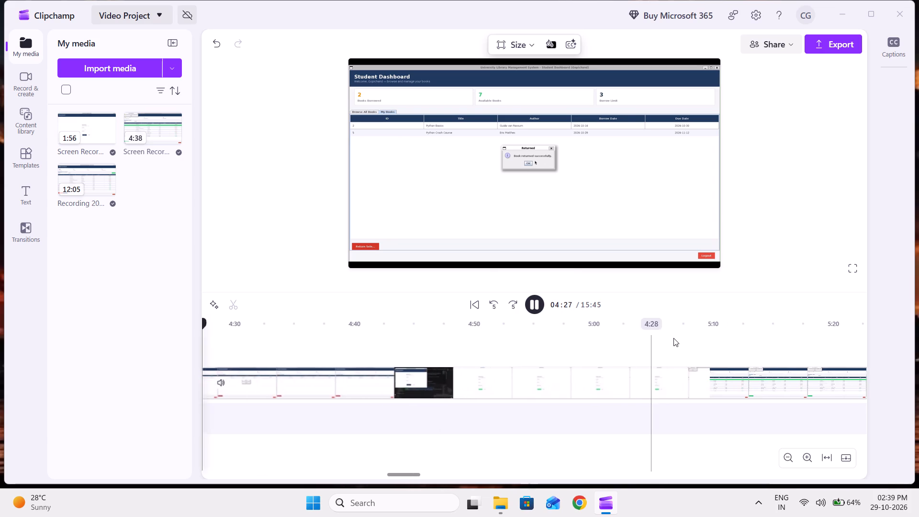
{"action": "left_click", "coordinate": [397, 331]}
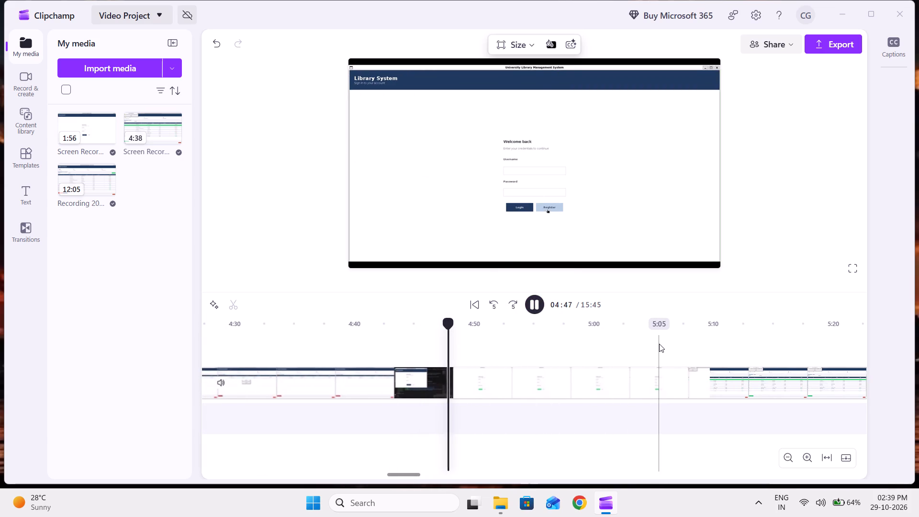
{"action": "left_click", "coordinate": [710, 359]}
{"action": "scroll", "coordinate": [593, 359], "scroll_direction": "left", "scroll_amount": 1}
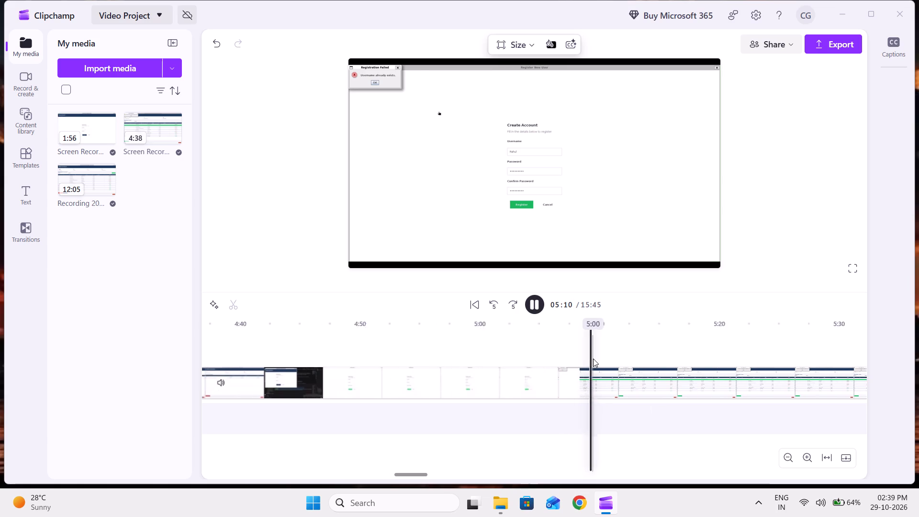
{"action": "left_click", "coordinate": [728, 352]}
{"action": "scroll", "coordinate": [728, 352], "scroll_direction": "left", "scroll_amount": 1}
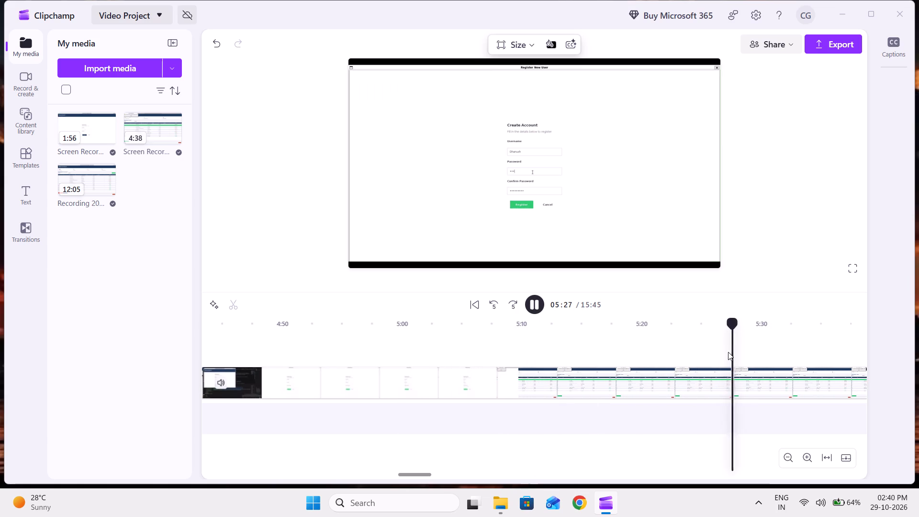
Play back the Screen Recording 111533 clip from about 6:05 and its join with the long clip from about 6:32.
{"action": "scroll", "coordinate": [728, 352], "scroll_direction": "left", "scroll_amount": 1}
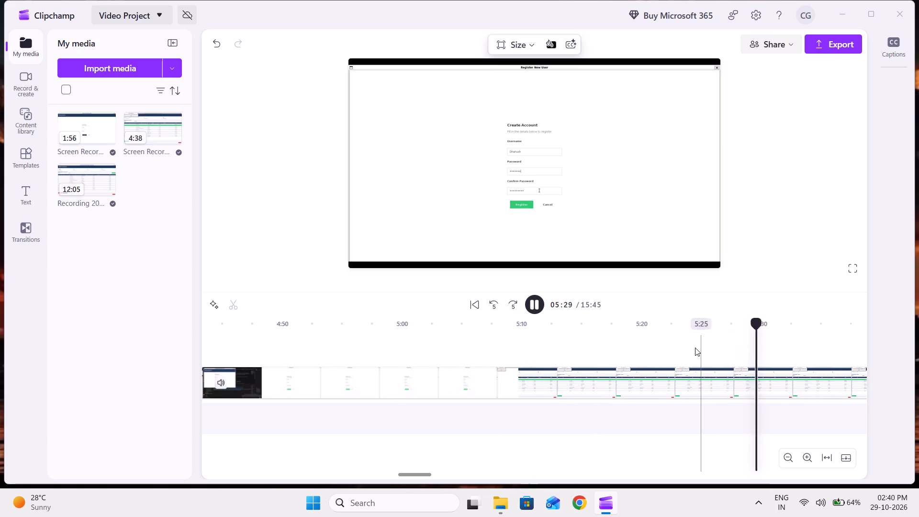
{"action": "scroll", "coordinate": [636, 337], "scroll_direction": "left", "scroll_amount": 2}
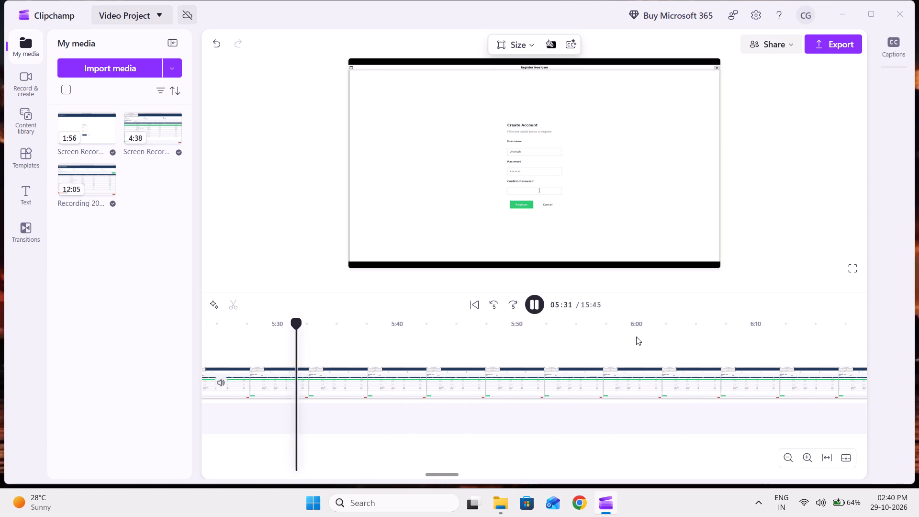
{"action": "left_click", "coordinate": [696, 337]}
{"action": "scroll", "coordinate": [696, 337], "scroll_direction": "left", "scroll_amount": 1}
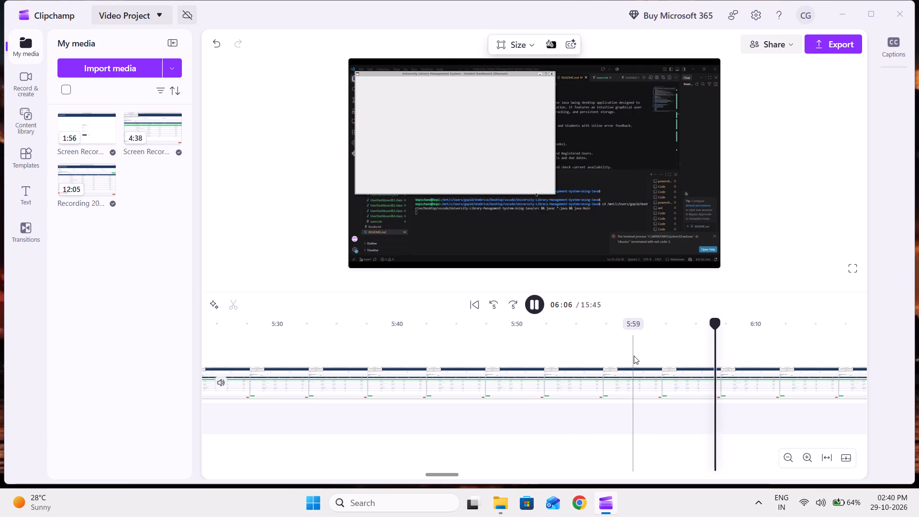
{"action": "scroll", "coordinate": [634, 356], "scroll_direction": "left", "scroll_amount": 1}
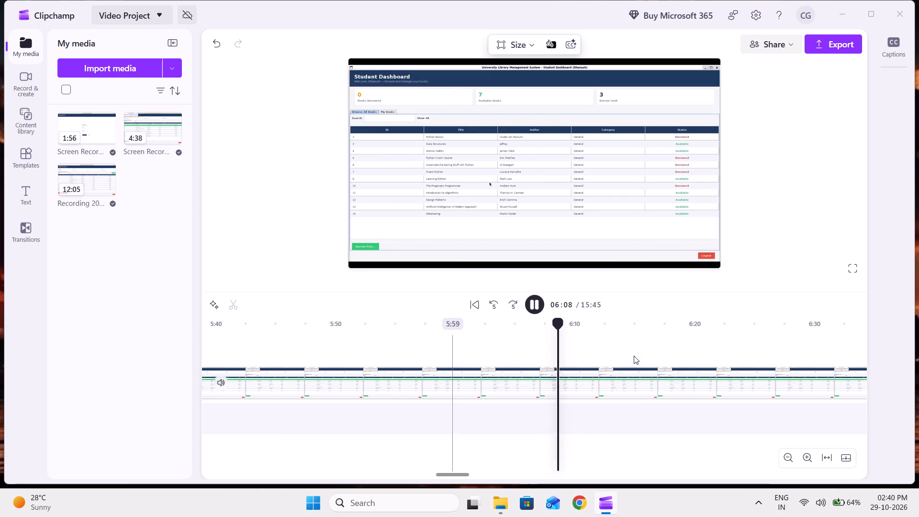
{"action": "scroll", "coordinate": [634, 356], "scroll_direction": "left", "scroll_amount": 1}
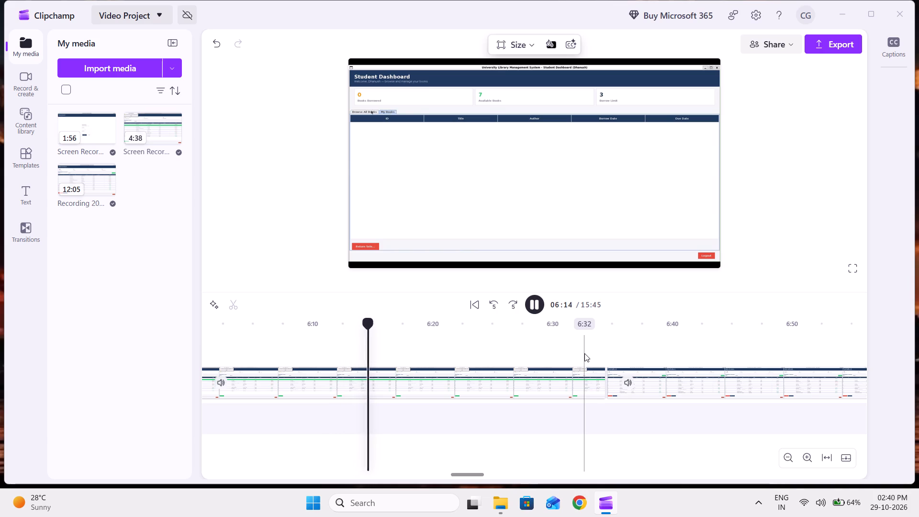
{"action": "left_click", "coordinate": [584, 353]}
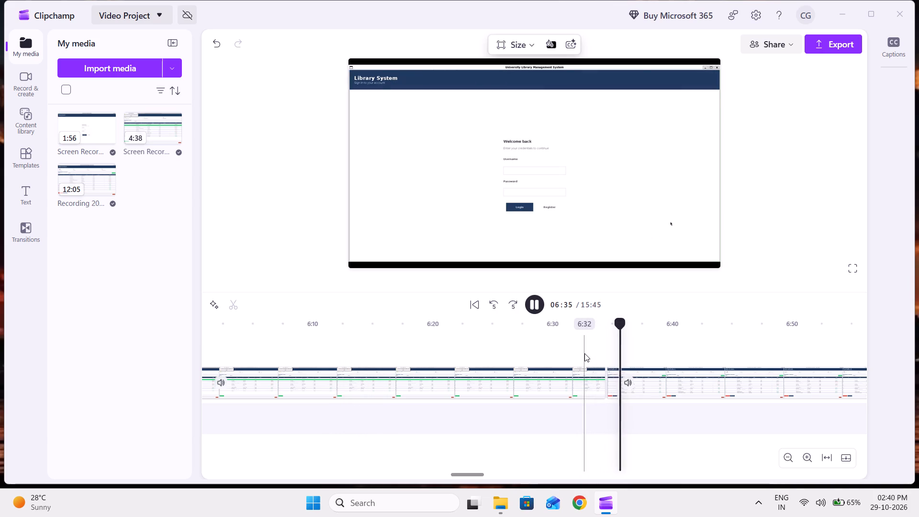
Move the lower-track Recording 122857 clip up to the main track, directly against the end of the long clip at about 15:46.
{"action": "scroll", "coordinate": [584, 353], "scroll_direction": "left", "scroll_amount": 1}
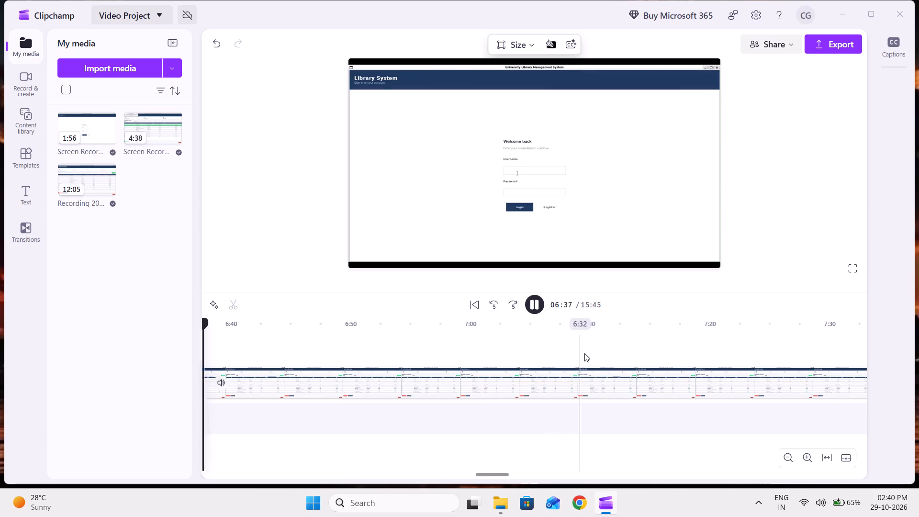
{"action": "scroll", "coordinate": [584, 353], "scroll_direction": "left", "scroll_amount": 7}
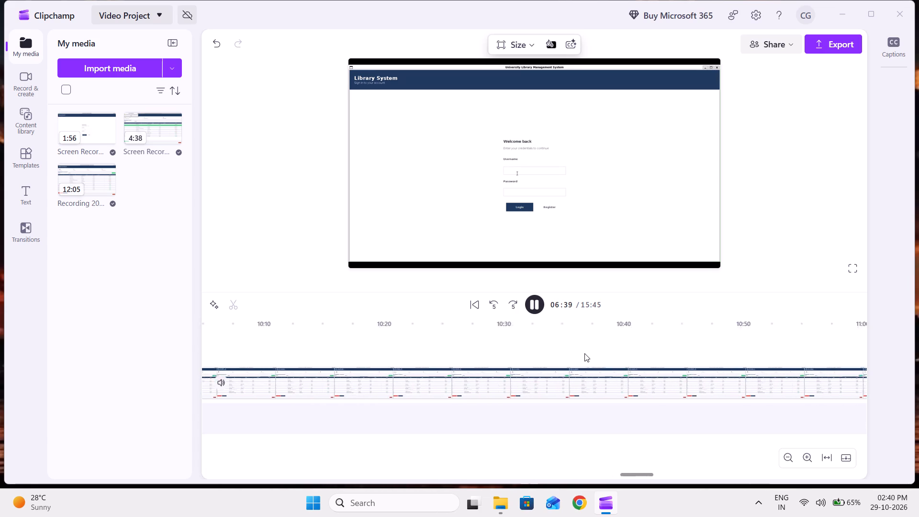
{"action": "scroll", "coordinate": [584, 353], "scroll_direction": "left", "scroll_amount": 1}
{"action": "scroll", "coordinate": [584, 353], "scroll_direction": "right", "scroll_amount": 3}
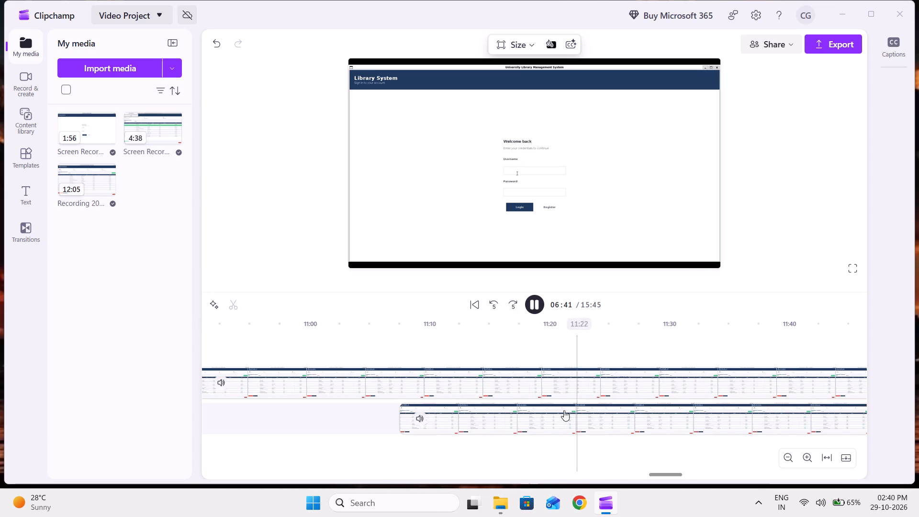
{"action": "left_click", "coordinate": [559, 418]}
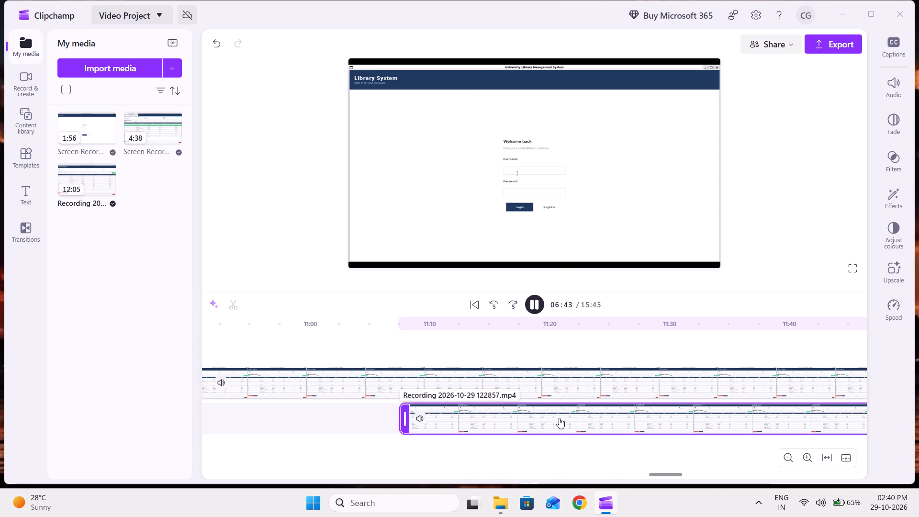
{"action": "left_click_drag", "start_coordinate": [559, 418], "coordinate": [911, 366]}
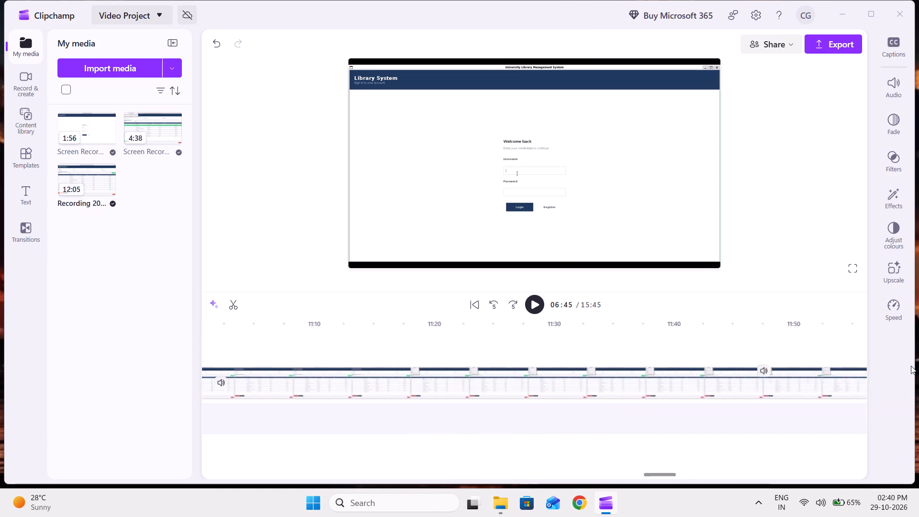
{"action": "left_click_drag", "start_coordinate": [911, 366], "coordinate": [892, 396]}
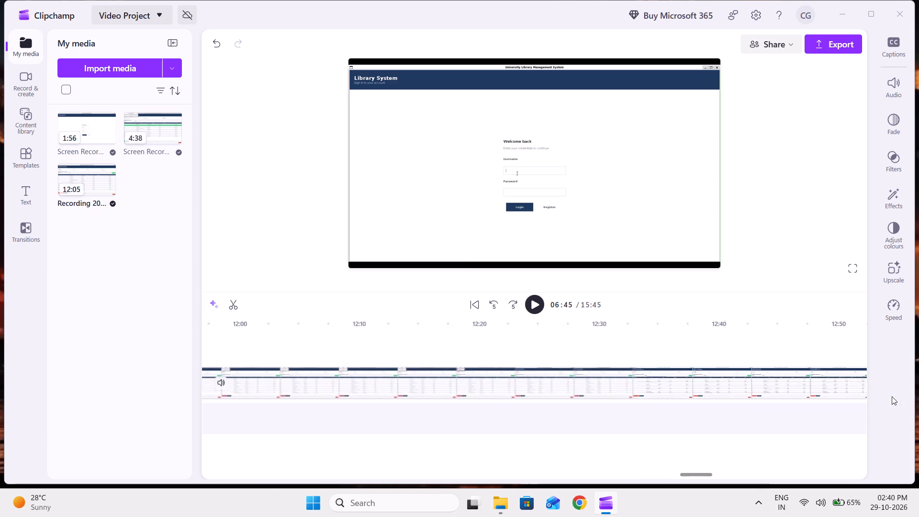
{"action": "left_click_drag", "start_coordinate": [892, 396], "coordinate": [906, 418]}
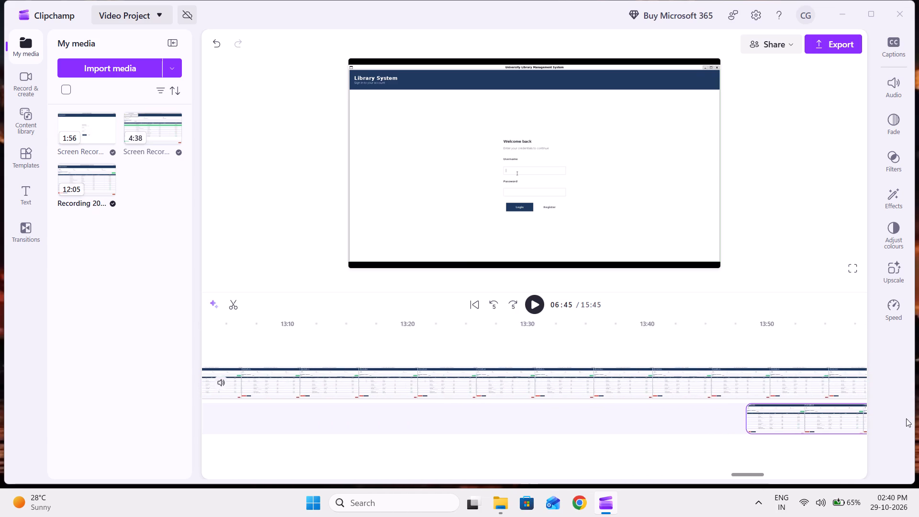
{"action": "left_click_drag", "start_coordinate": [906, 418], "coordinate": [918, 400]}
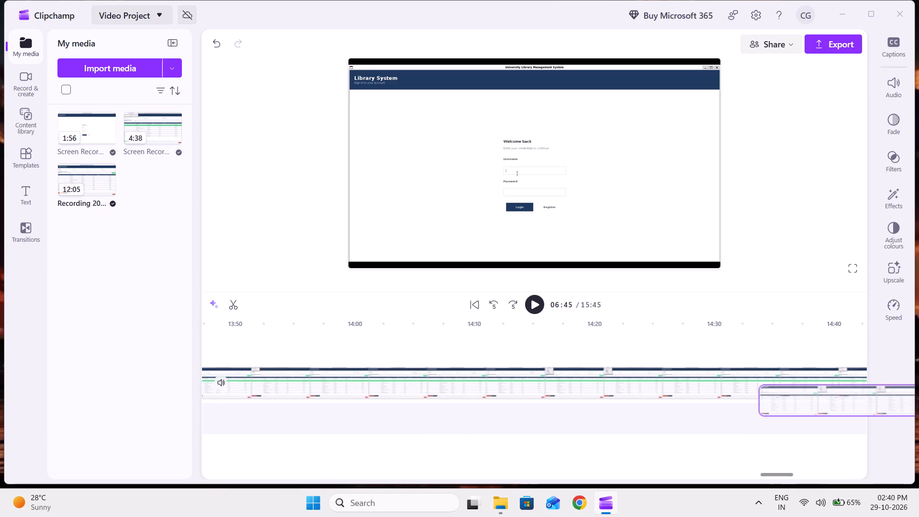
{"action": "left_click_drag", "start_coordinate": [918, 400], "coordinate": [909, 426]}
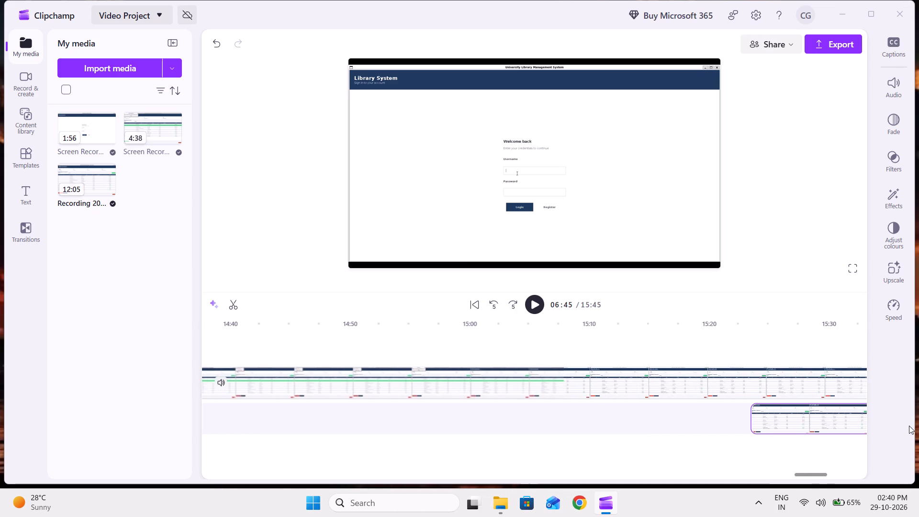
{"action": "left_click_drag", "start_coordinate": [909, 426], "coordinate": [711, 371]}
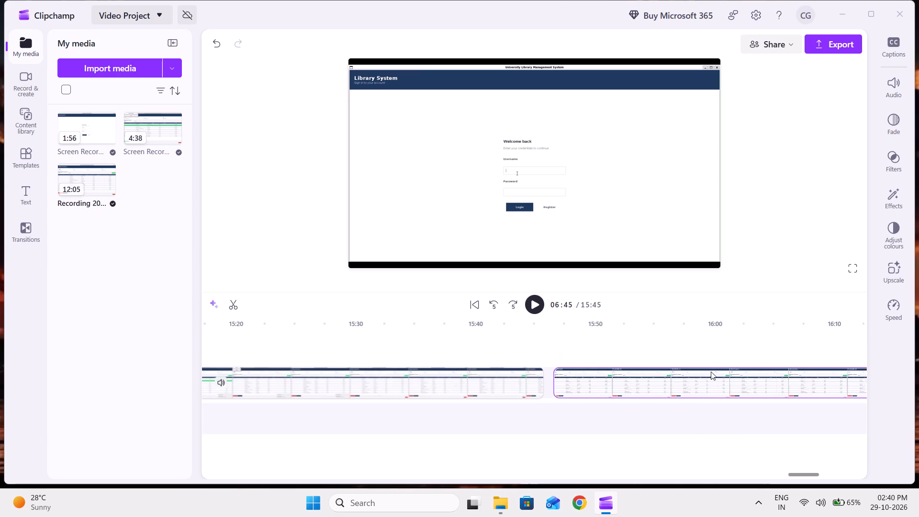
{"action": "left_click_drag", "start_coordinate": [711, 371], "coordinate": [695, 372]}
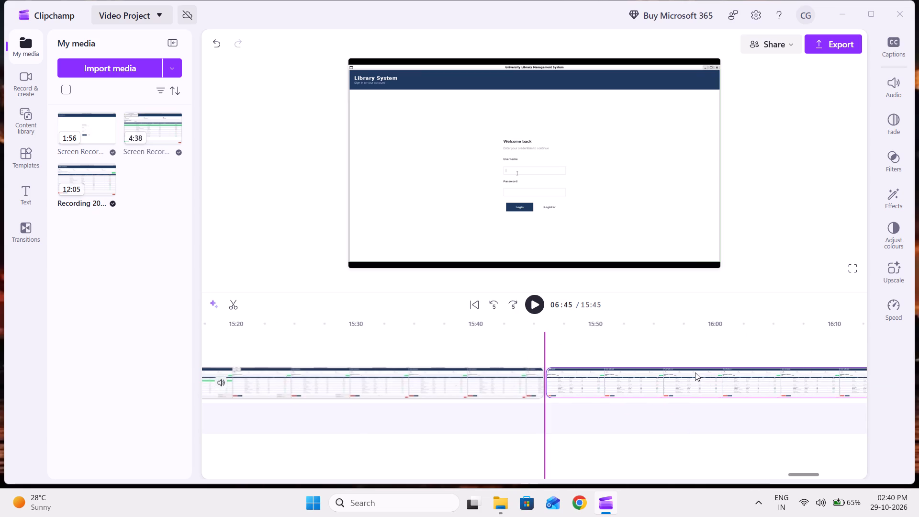
{"action": "left_click_drag", "start_coordinate": [695, 372], "coordinate": [695, 372]}
Play back the join between the long clip and the final Recording 122857 clip from about 15:43 to 15:49.
{"action": "left_click", "coordinate": [521, 358]}
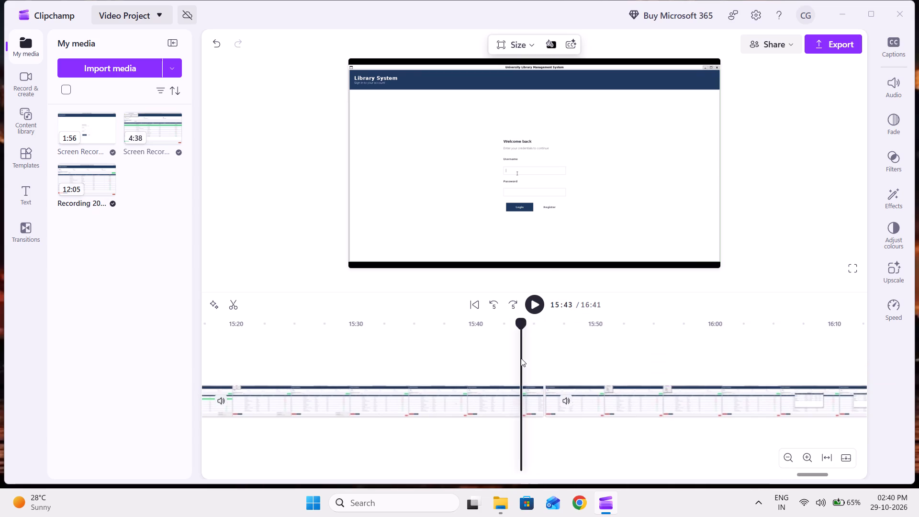
{"action": "left_click", "coordinate": [536, 299]}
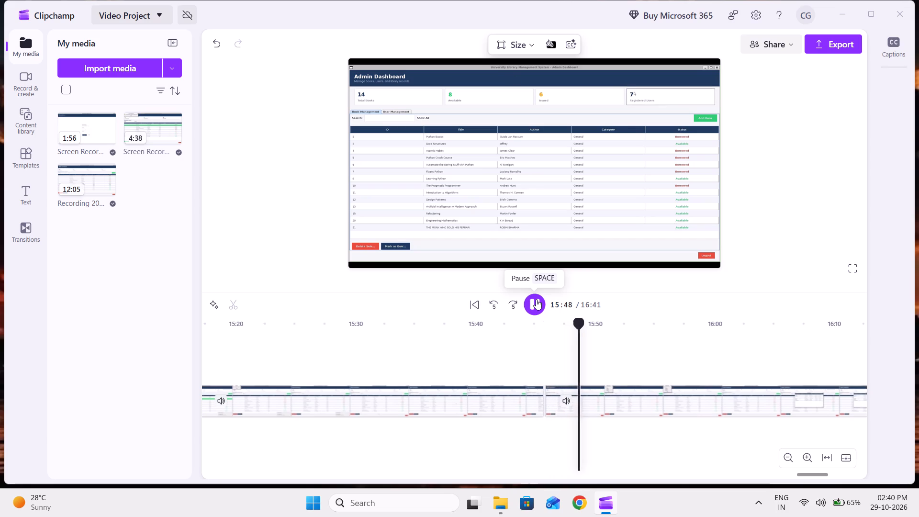
{"action": "left_click", "coordinate": [536, 299]}
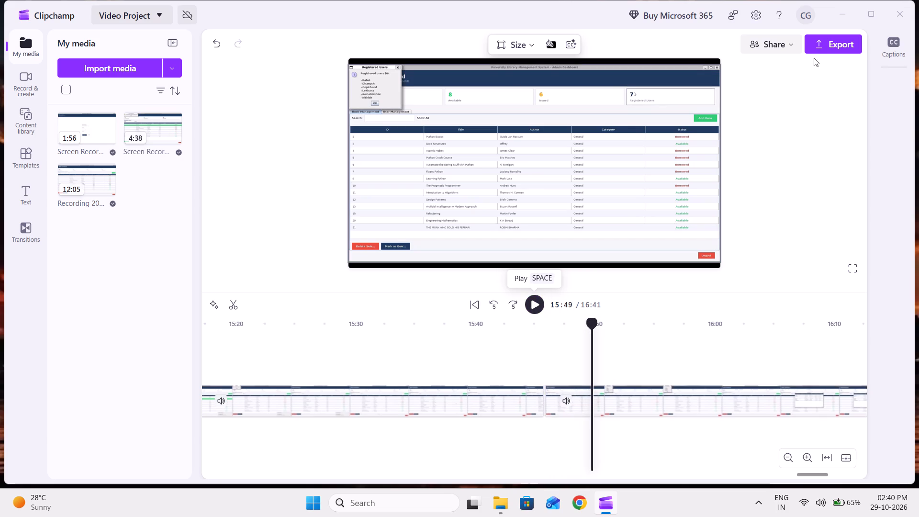
Export the assembled video in 1080p quality as Video Project.mp4, without cloud storage.
{"action": "left_click", "coordinate": [822, 46]}
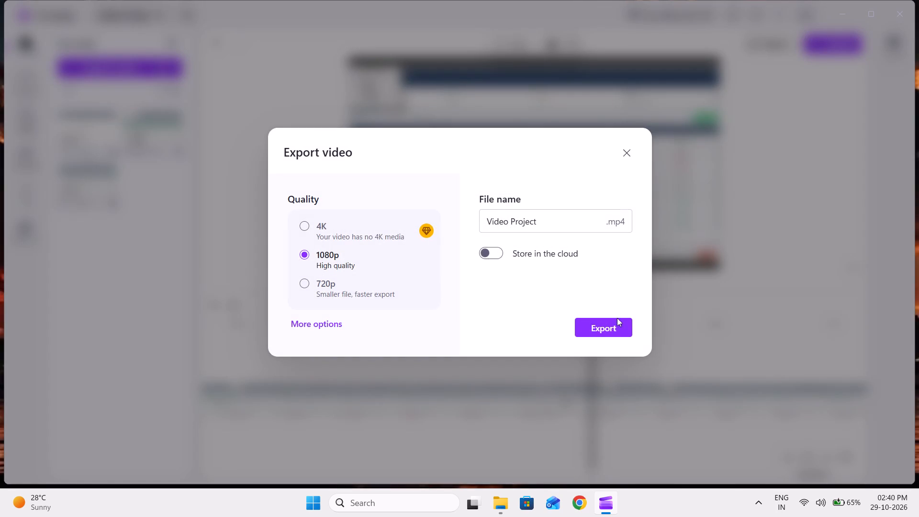
{"action": "left_click", "coordinate": [610, 329]}
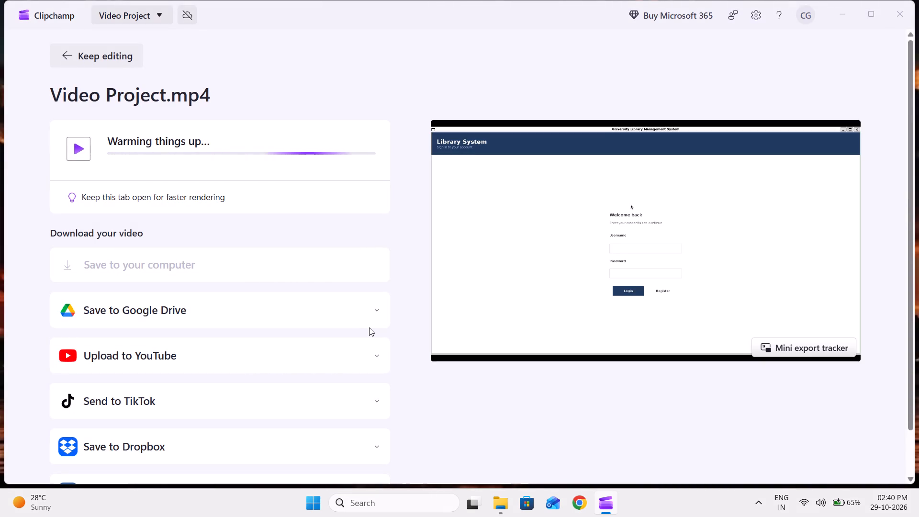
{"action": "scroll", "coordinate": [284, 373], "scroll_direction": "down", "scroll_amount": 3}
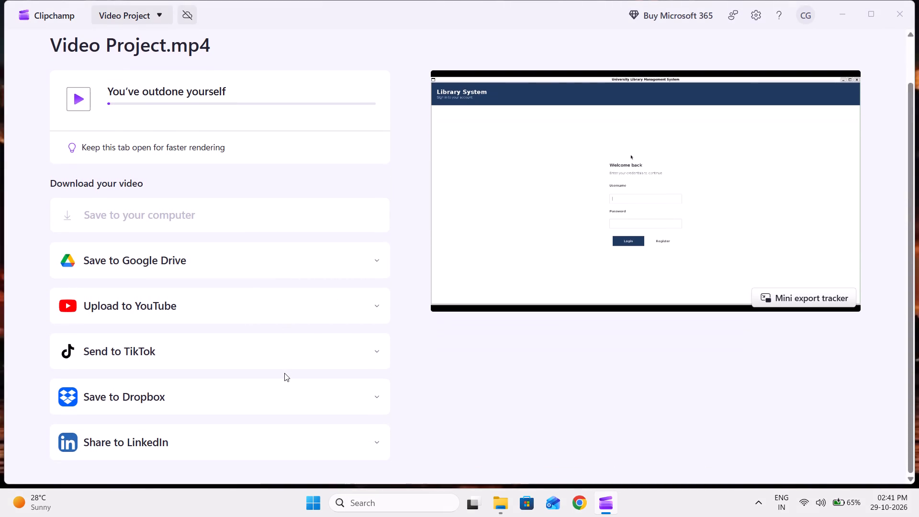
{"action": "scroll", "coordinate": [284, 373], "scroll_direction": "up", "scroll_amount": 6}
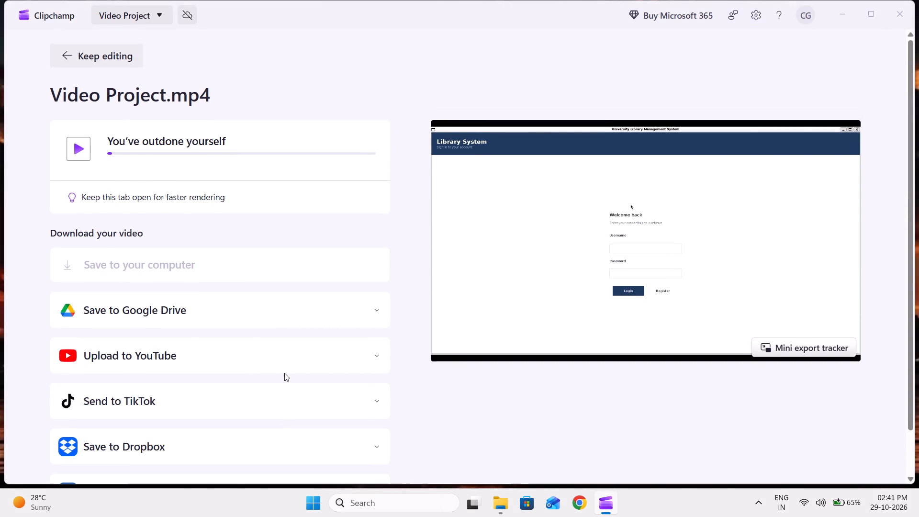
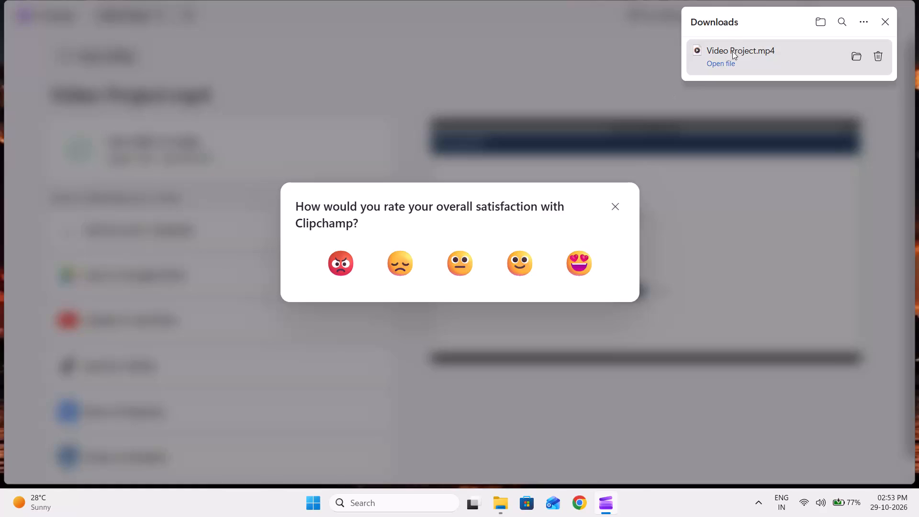
Open the exported Video Project.mp4 in Media Player and its containing Downloads folder, and pause the video near its beginning.
{"action": "left_click", "coordinate": [731, 63]}
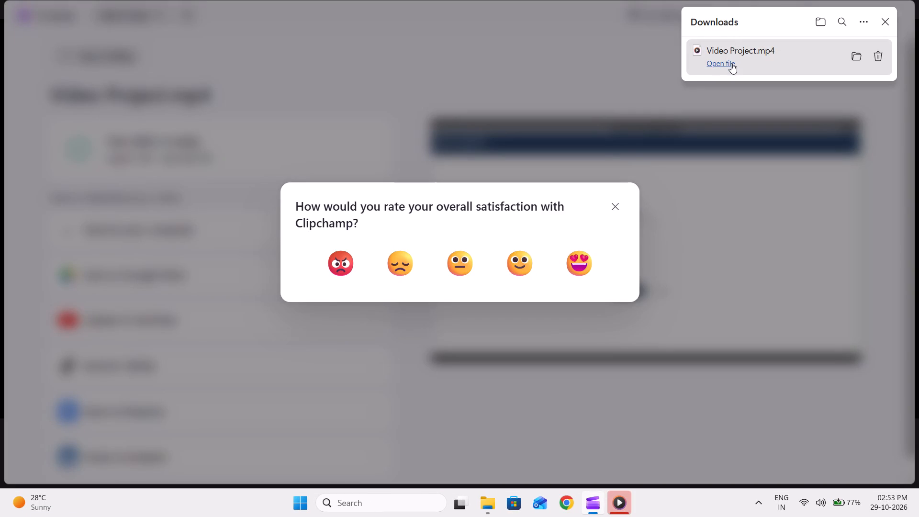
{"action": "left_click", "coordinate": [861, 56]}
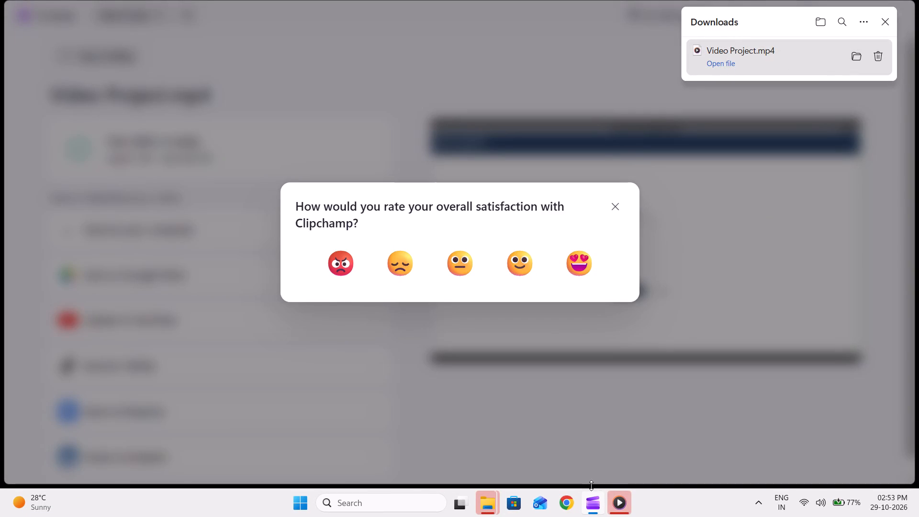
{"action": "left_click", "coordinate": [621, 504]}
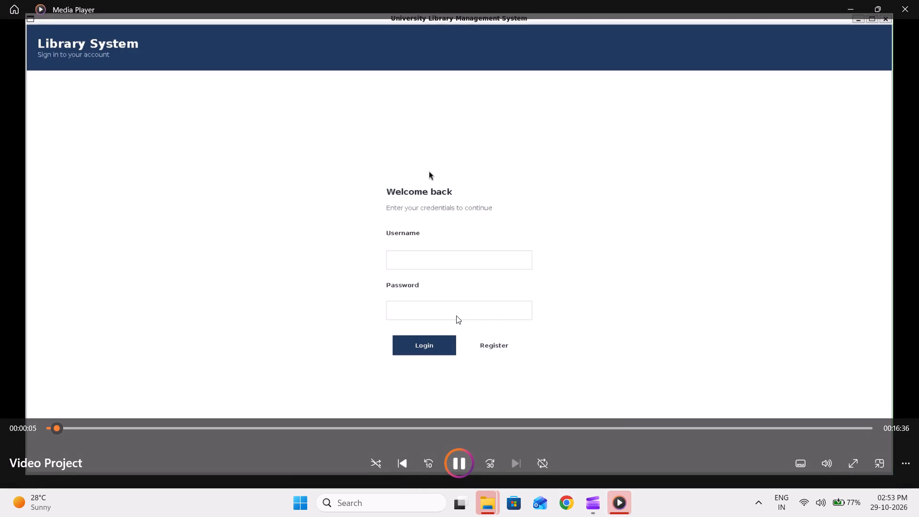
{"action": "key", "text": "space"}
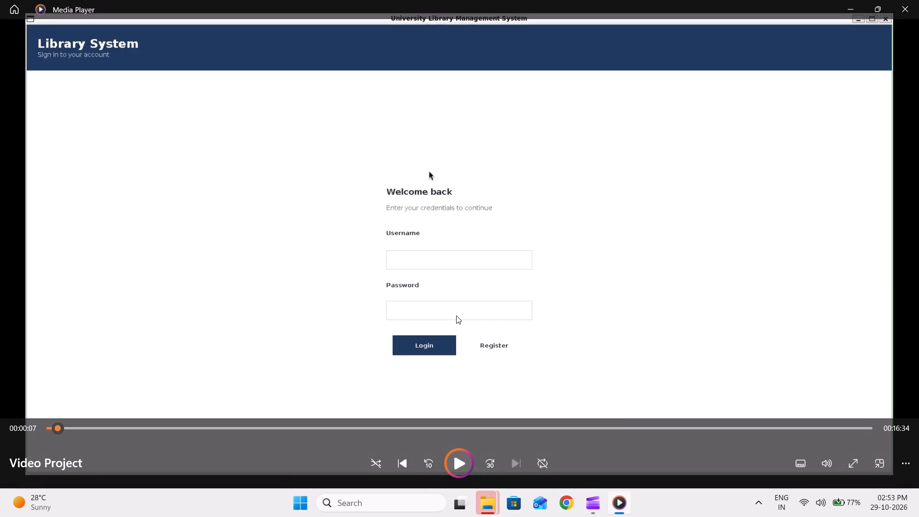
Check the exported video's later part by playing it from about 14:01 and skipping ahead in stages to about 15:56.
{"action": "left_click", "coordinate": [740, 427]}
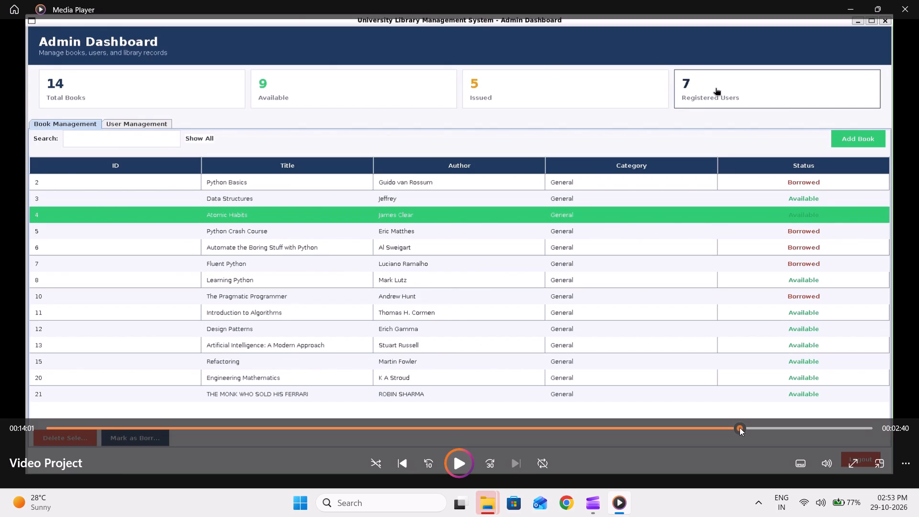
{"action": "key", "text": "space"}
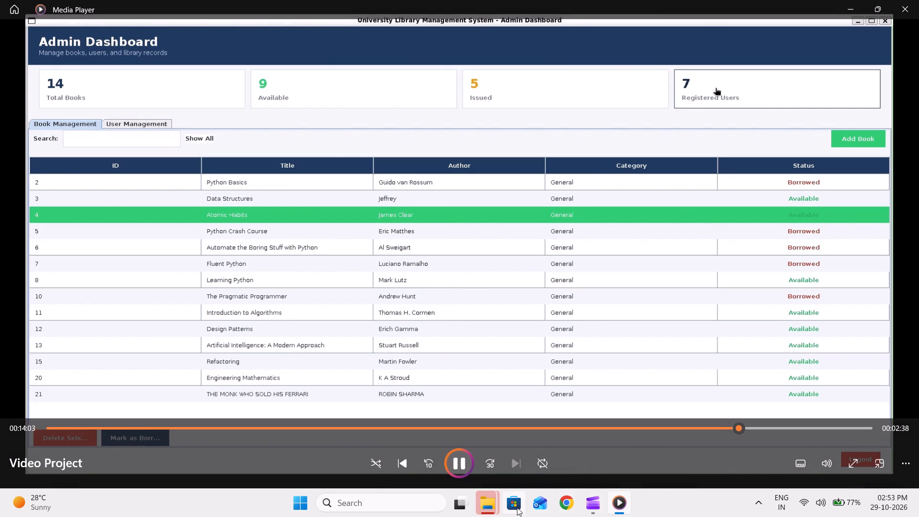
{"action": "key", "text": "Right"}
{"action": "key", "text": "Right"}
{"action": "key", "text": "Right"}
{"action": "key", "text": "Right"}
{"action": "key", "text": "Right"}
{"action": "key", "text": "Right"}
{"action": "key", "text": "Right"}
{"action": "key", "text": "Right"}
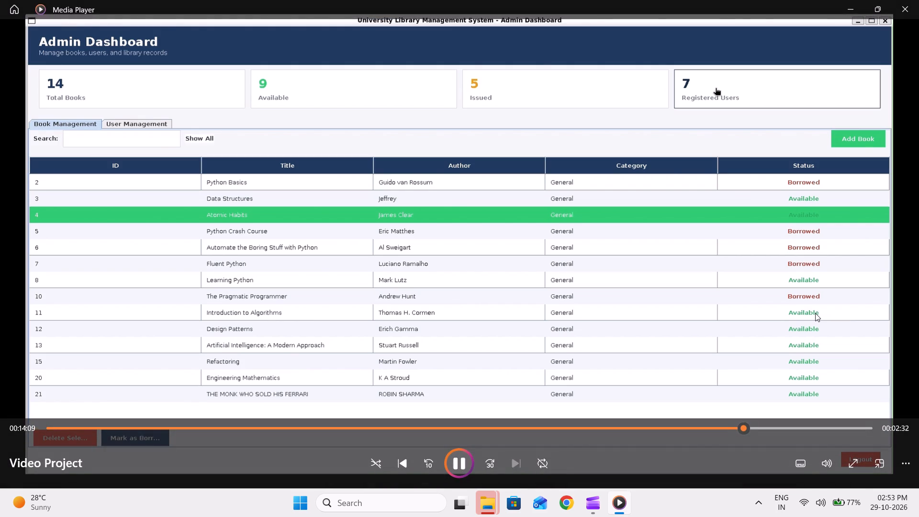
{"action": "key", "text": "Right"}
{"action": "key", "text": "Right"}
{"action": "key", "text": "Right"}
{"action": "key", "text": "Right"}
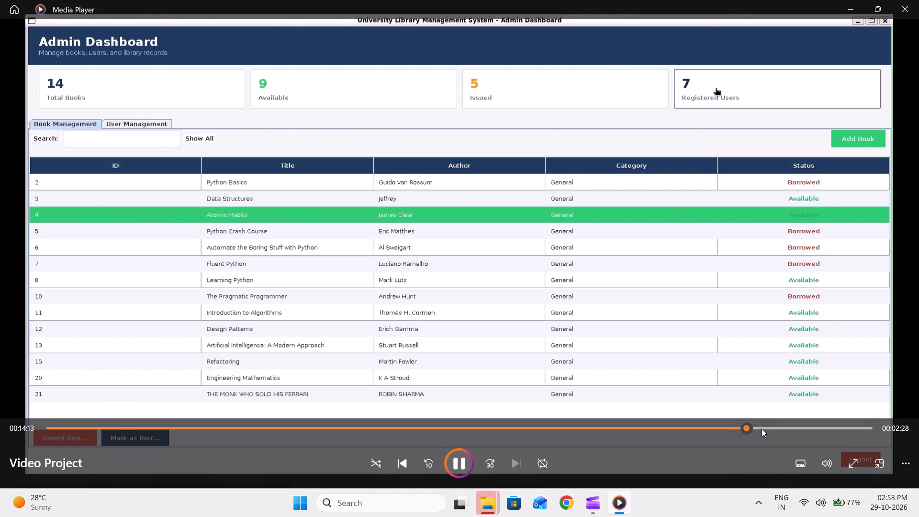
{"action": "left_click", "coordinate": [762, 428]}
{"action": "left_click", "coordinate": [773, 427]}
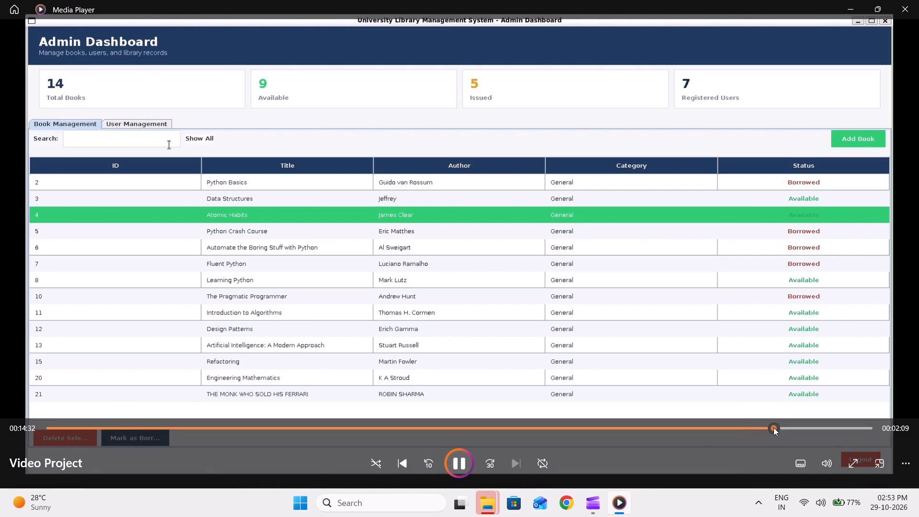
{"action": "left_click", "coordinate": [801, 426]}
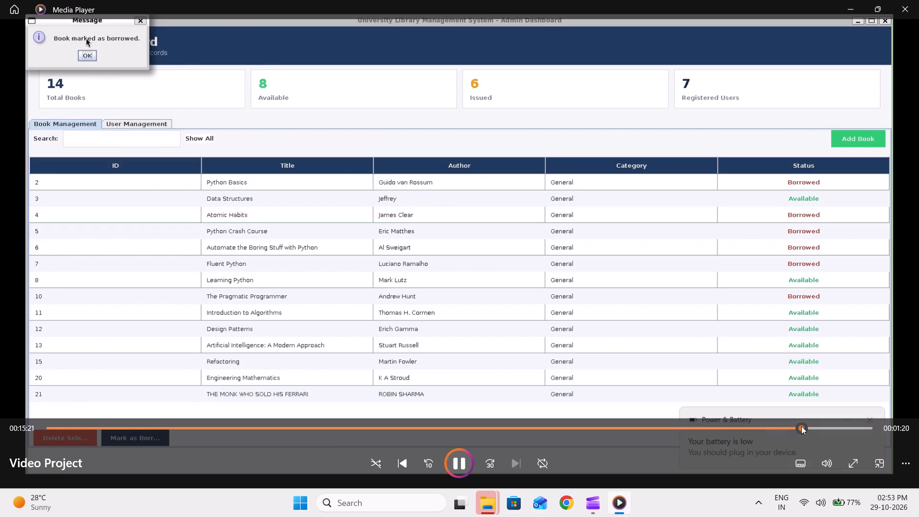
{"action": "left_click", "coordinate": [814, 426]}
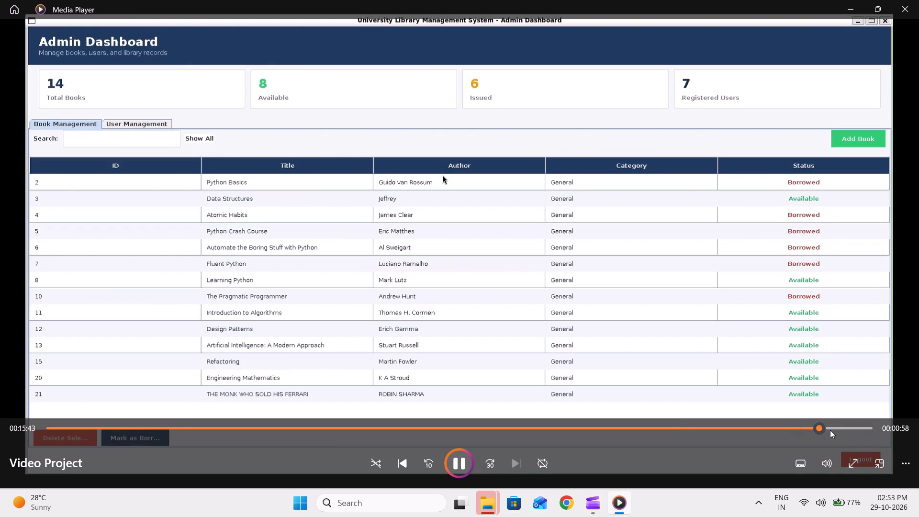
{"action": "left_click", "coordinate": [830, 430]}
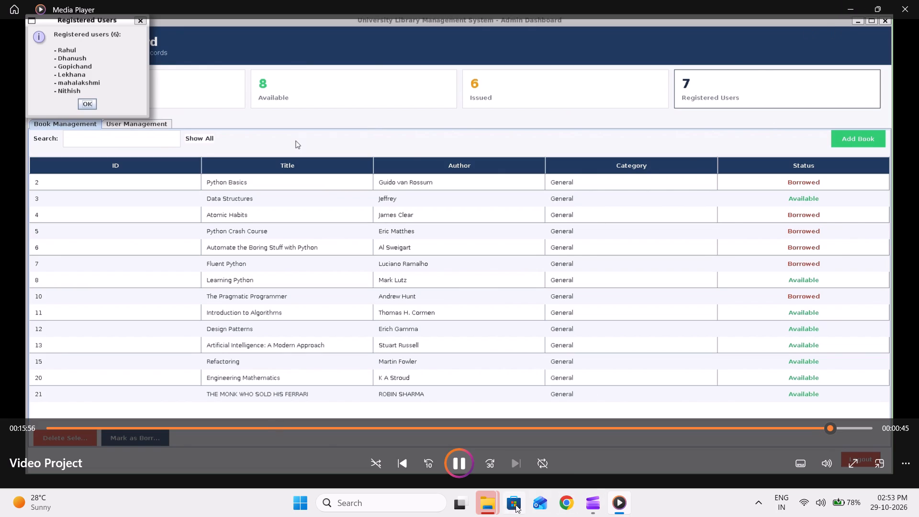
Switch to the Downloads folder window in File Explorer that contains Video Project.mp4.
{"action": "left_click", "coordinate": [492, 499]}
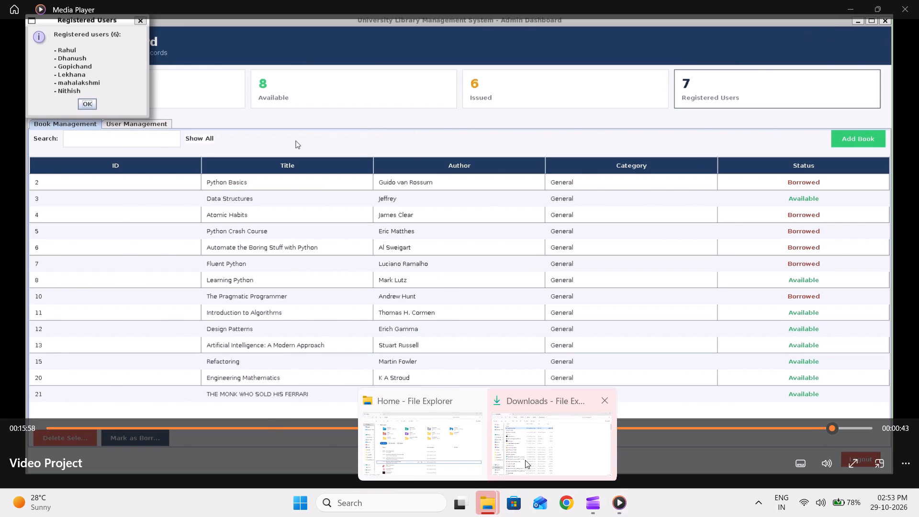
{"action": "left_click", "coordinate": [524, 460]}
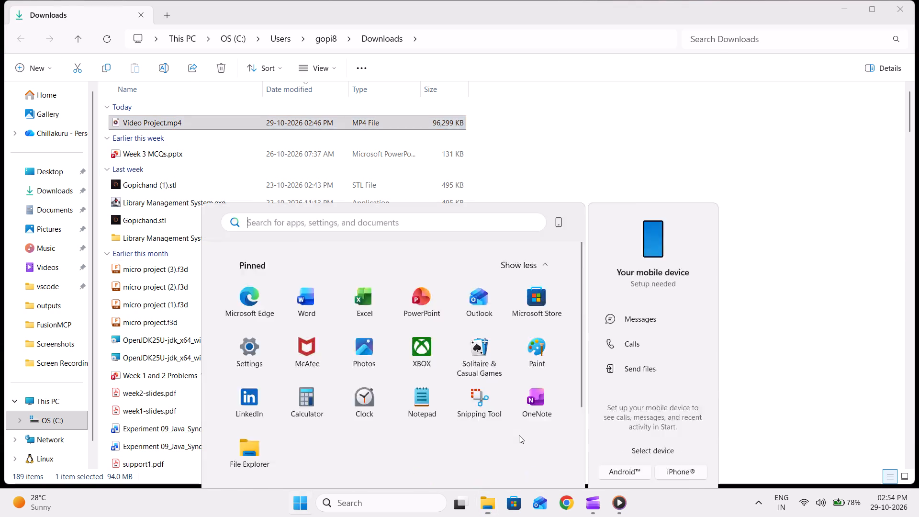
Open the Chrome browser.
{"action": "type", "text": "wh"}
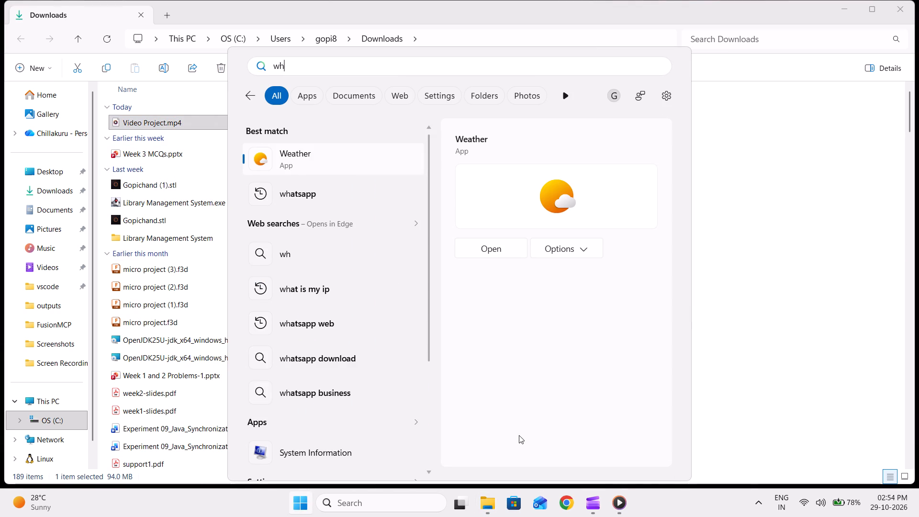
{"action": "left_click", "coordinate": [519, 435]}
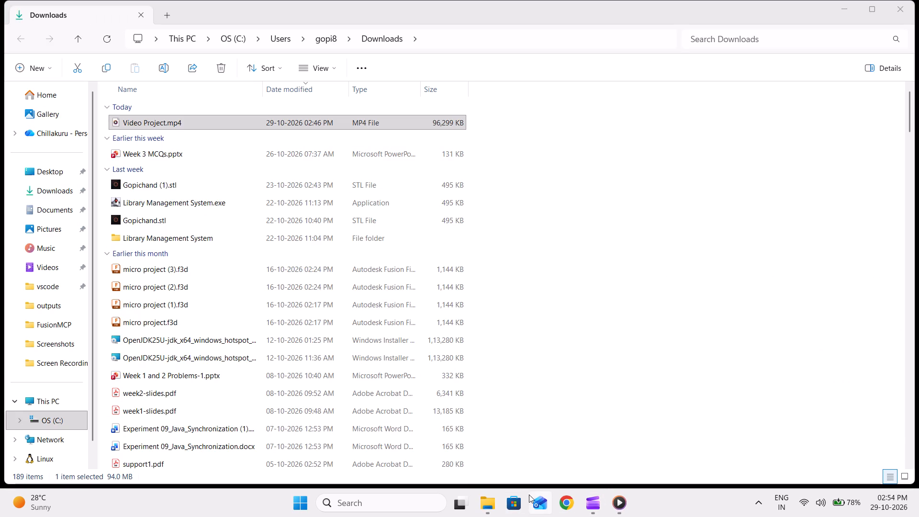
{"action": "left_click", "coordinate": [558, 499]}
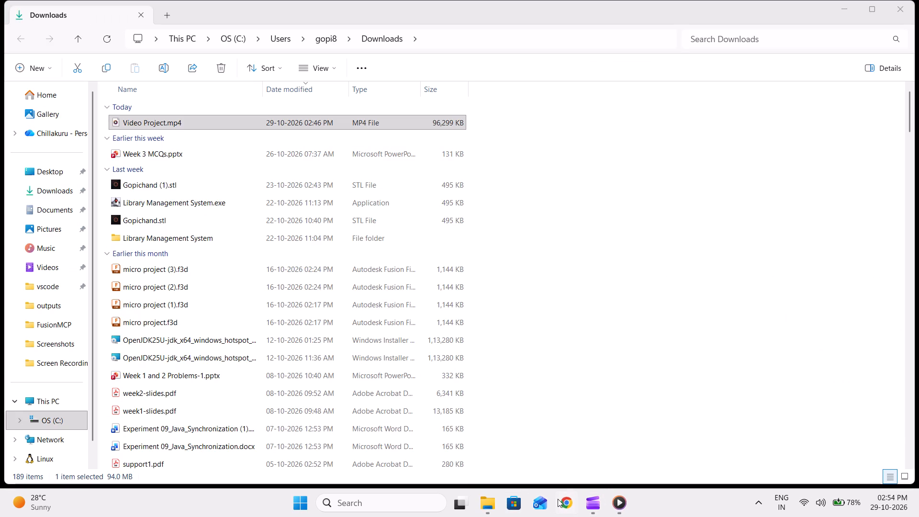